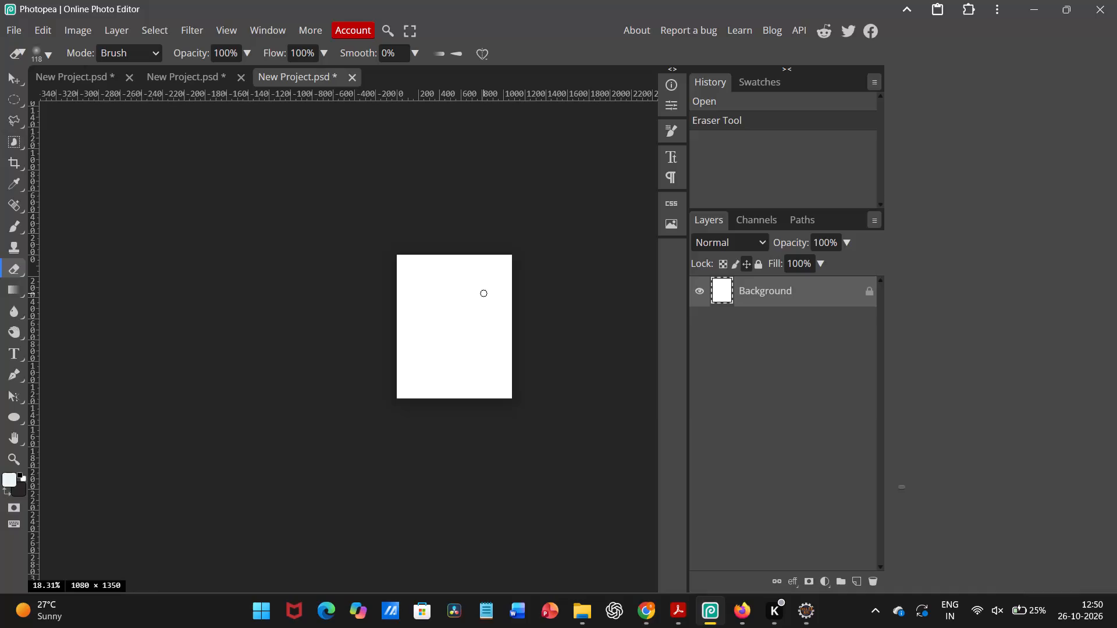
# Erase the white Background layer with the Eraser across the canvas's upper-left area and along its top edge to the top-right corner.
pyautogui.hscroll(-1, 449, 357)
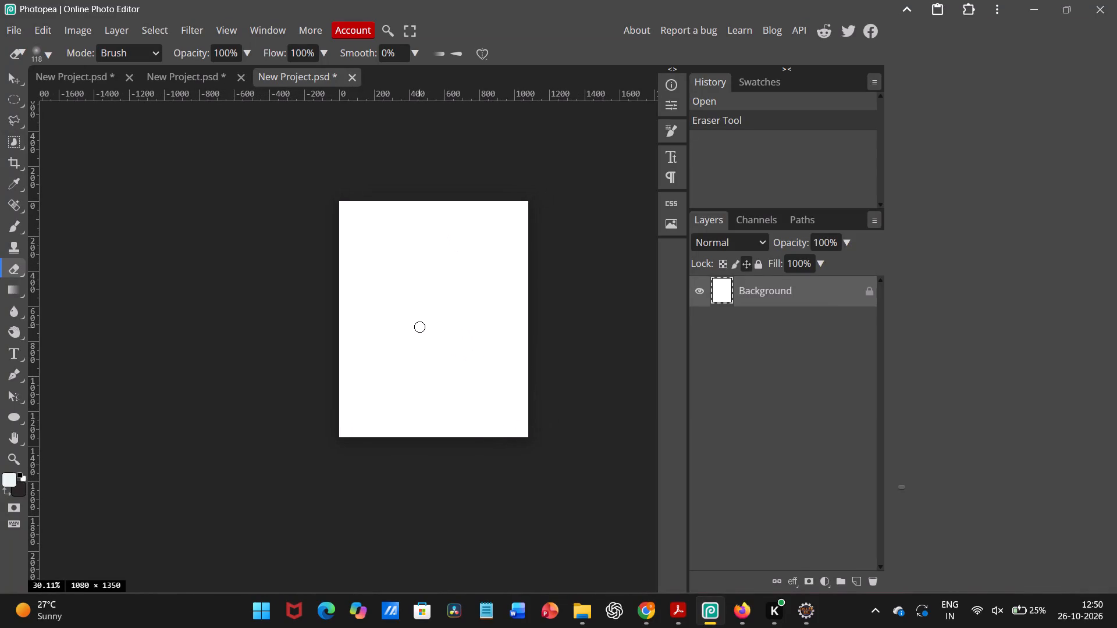
pyautogui.click(418, 324)
pyautogui.click(418, 324)
pyautogui.moveTo(405, 328); pyautogui.dragTo(421, 324)
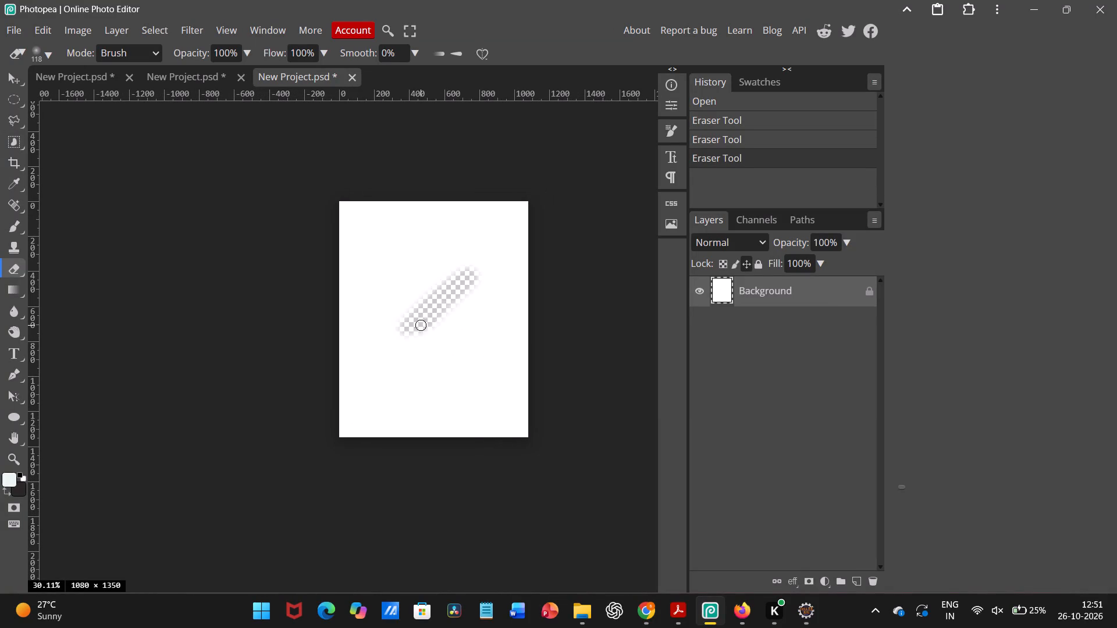
pyautogui.moveTo(421, 324); pyautogui.dragTo(399, 270)
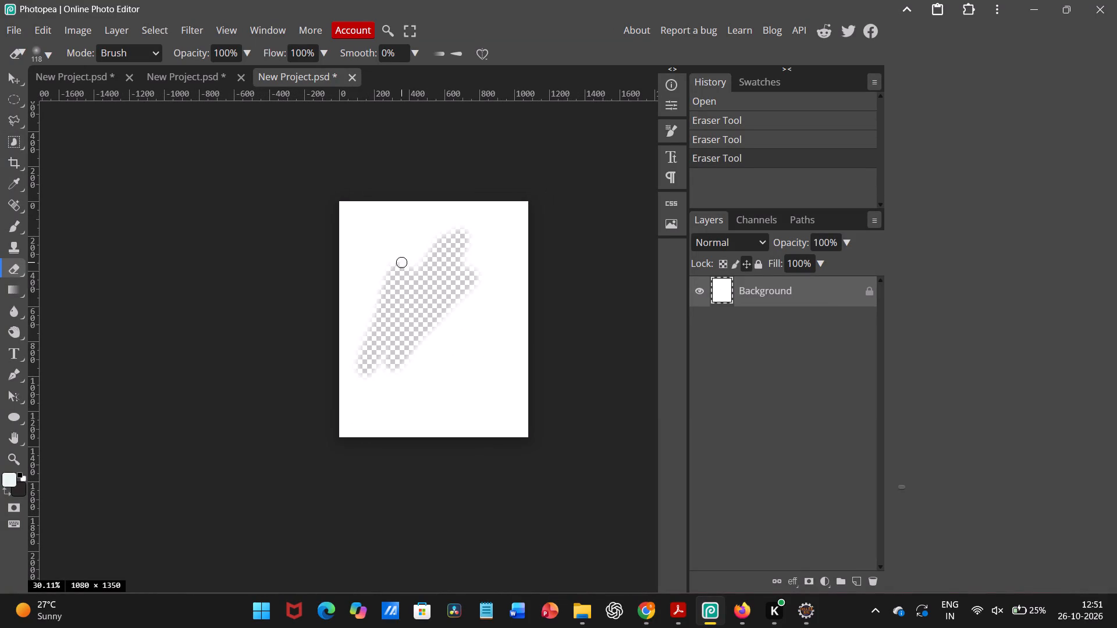
pyautogui.moveTo(399, 270); pyautogui.dragTo(351, 215)
pyautogui.moveTo(351, 215); pyautogui.dragTo(355, 270)
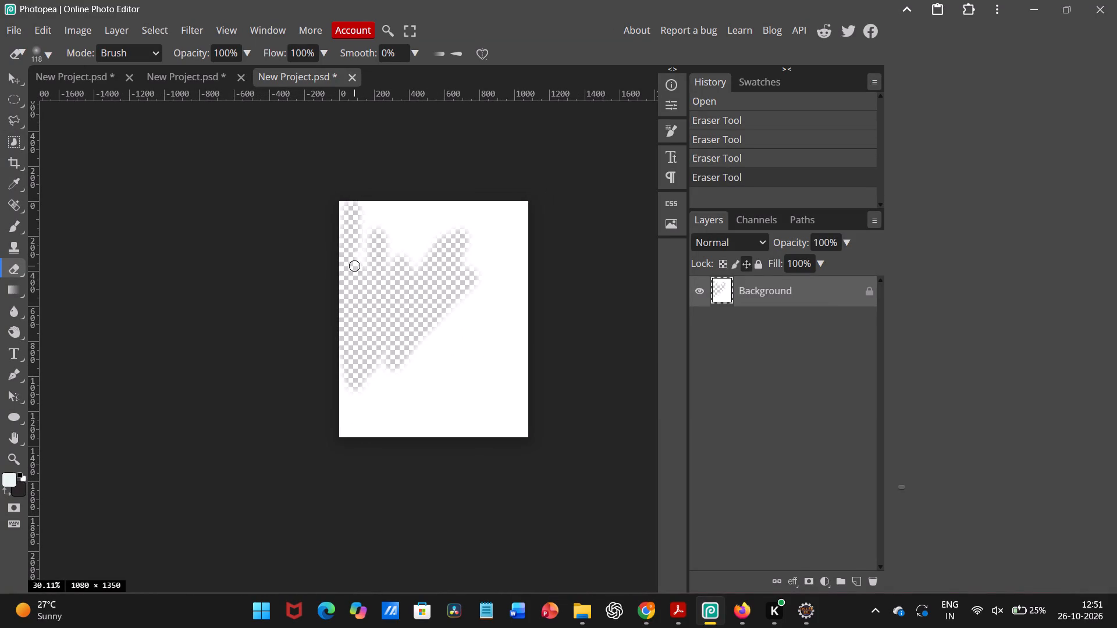
pyautogui.moveTo(355, 270); pyautogui.dragTo(313, 223)
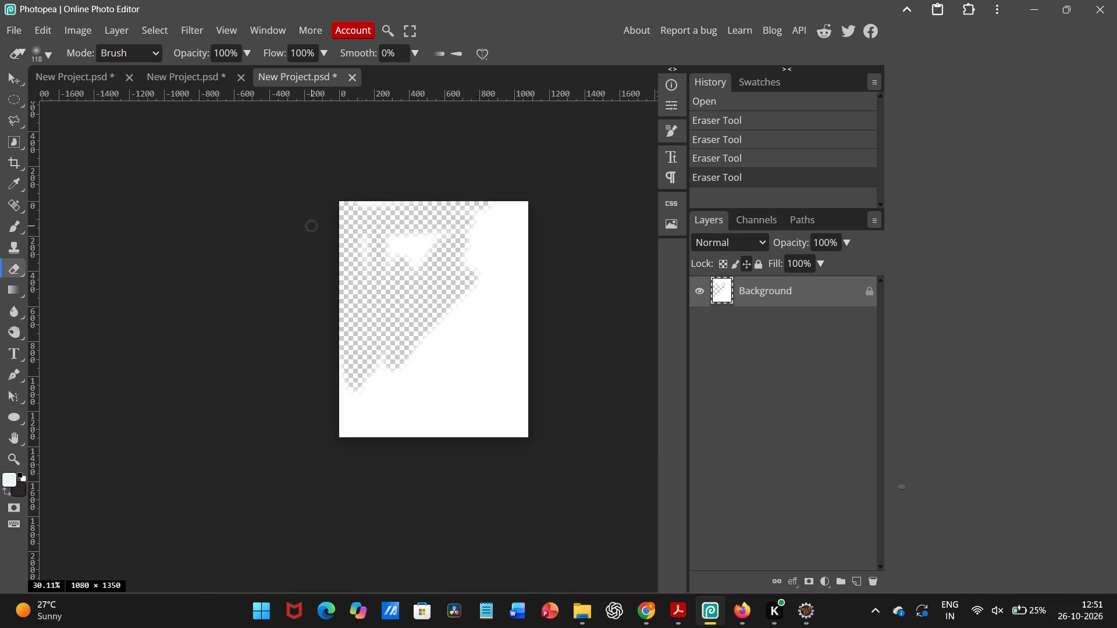
pyautogui.moveTo(313, 223); pyautogui.dragTo(446, 236)
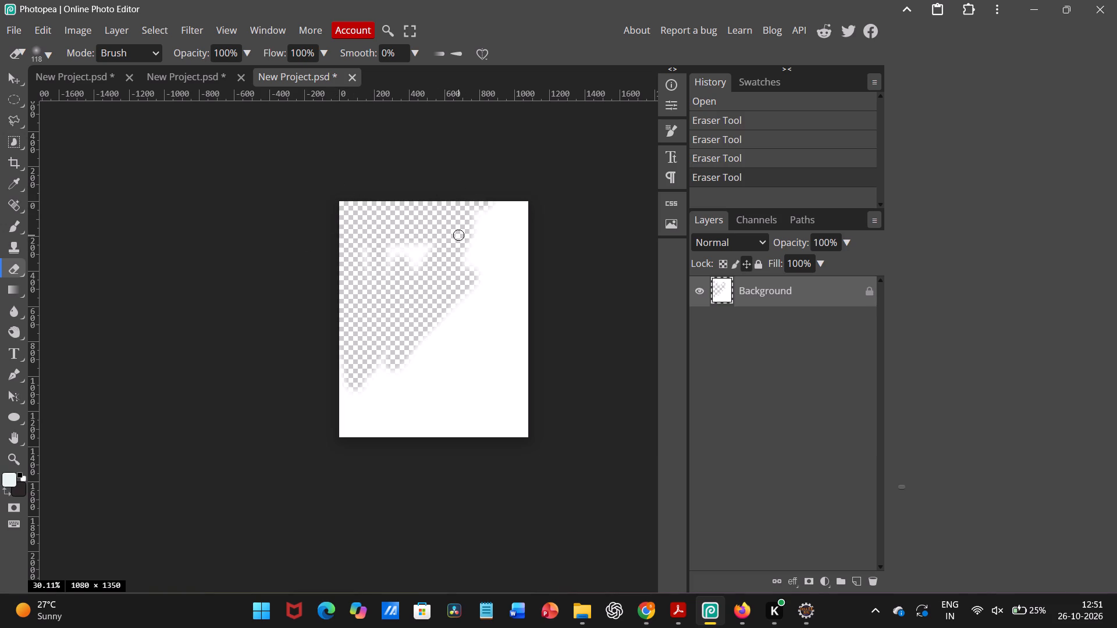
pyautogui.moveTo(446, 236); pyautogui.dragTo(510, 210)
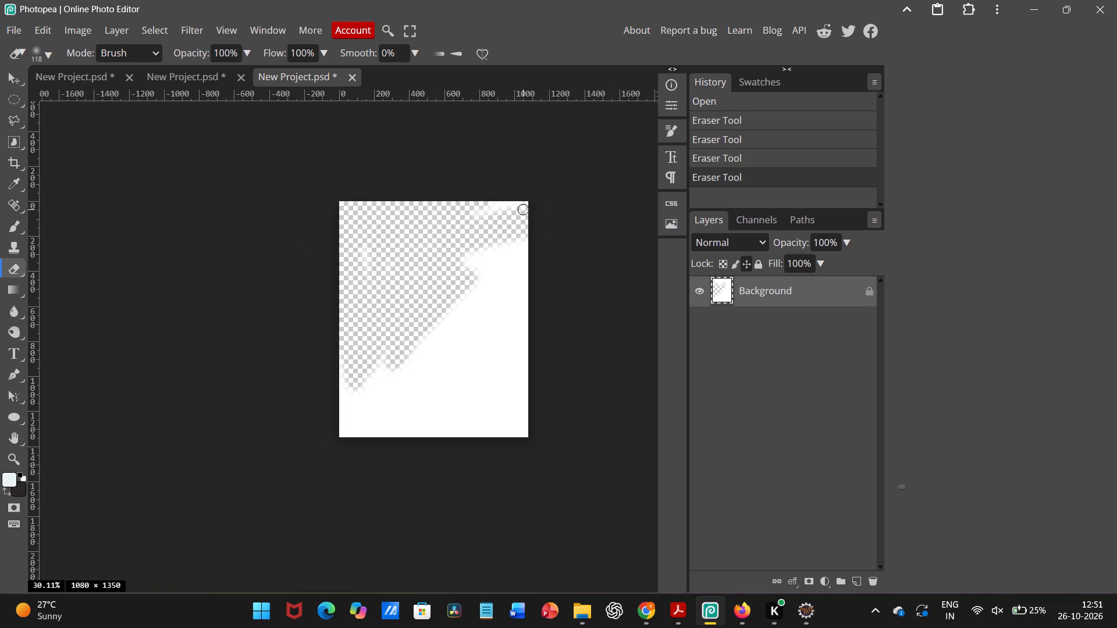
pyautogui.moveTo(510, 210); pyautogui.dragTo(532, 195)
# Erase a vertical strip of the white Background down the canvas's right edge, from the top to the bottom corner.
pyautogui.moveTo(532, 195); pyautogui.dragTo(528, 426)
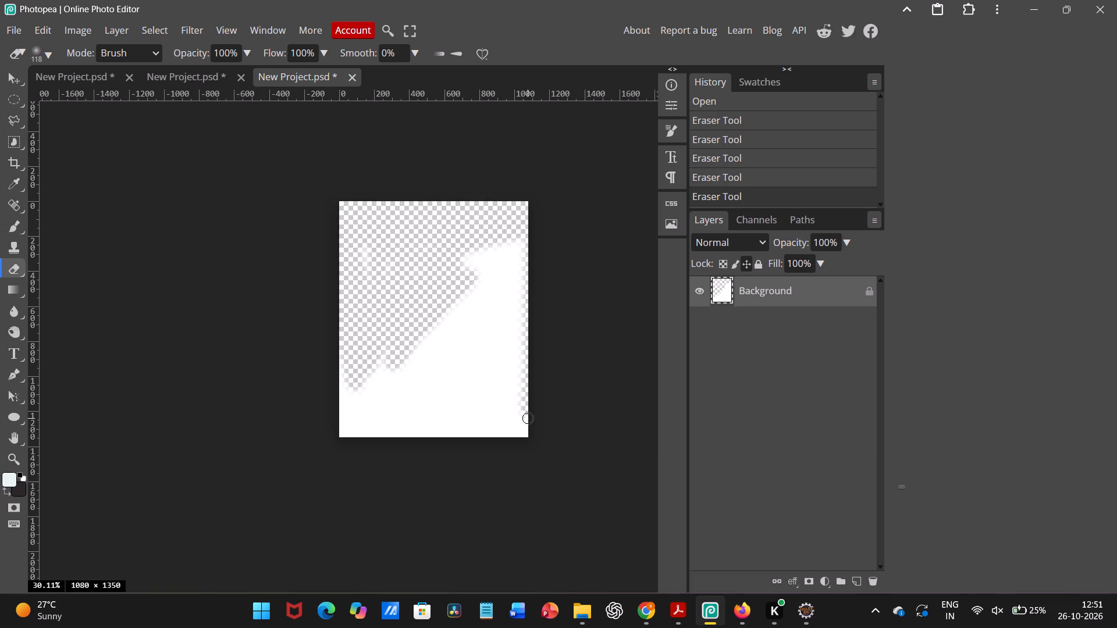
pyautogui.moveTo(528, 426); pyautogui.dragTo(527, 494)
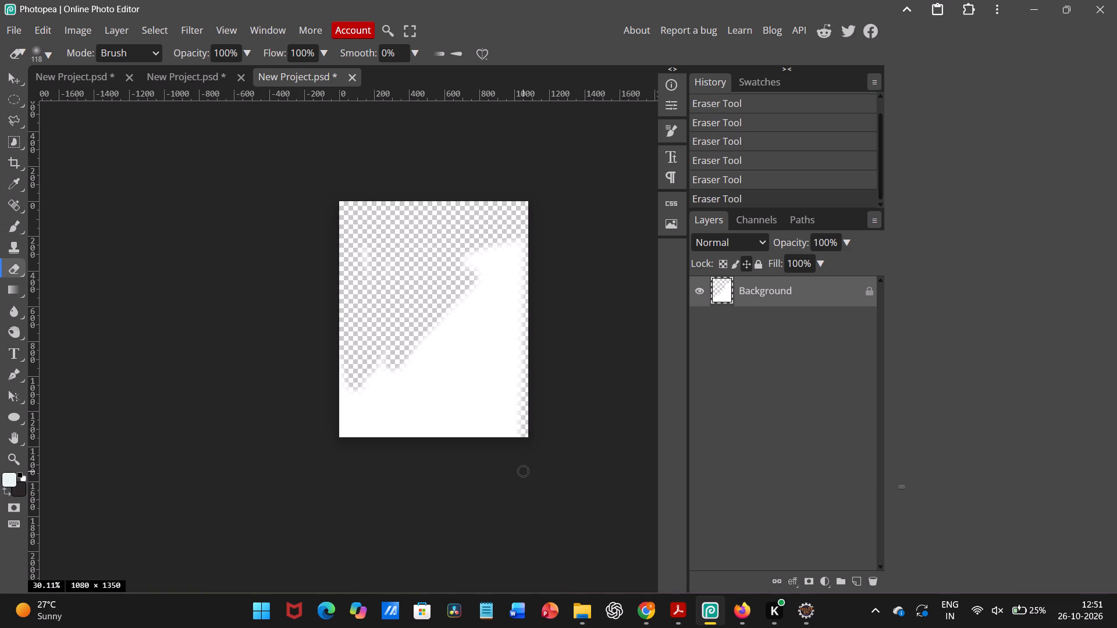
pyautogui.moveTo(526, 437); pyautogui.dragTo(504, 234)
pyautogui.moveTo(504, 234); pyautogui.dragTo(521, 357)
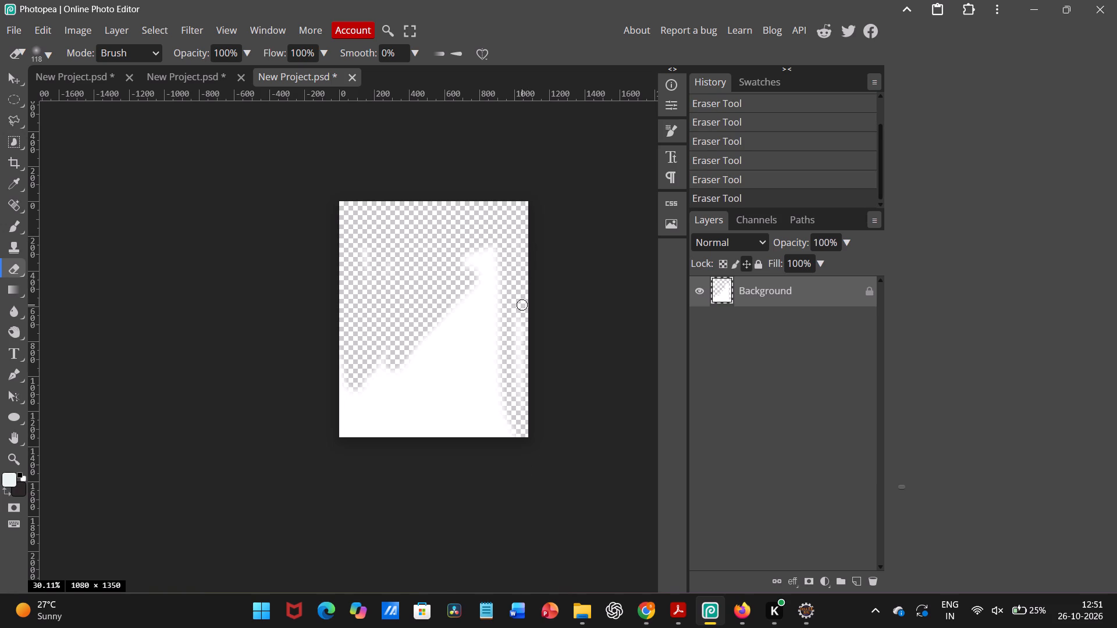
pyautogui.moveTo(521, 357); pyautogui.dragTo(506, 344)
# Erase the white areas remaining in the middle and along the bottom of the Background layer, including the lower-left corner.
pyautogui.moveTo(506, 344); pyautogui.dragTo(440, 369)
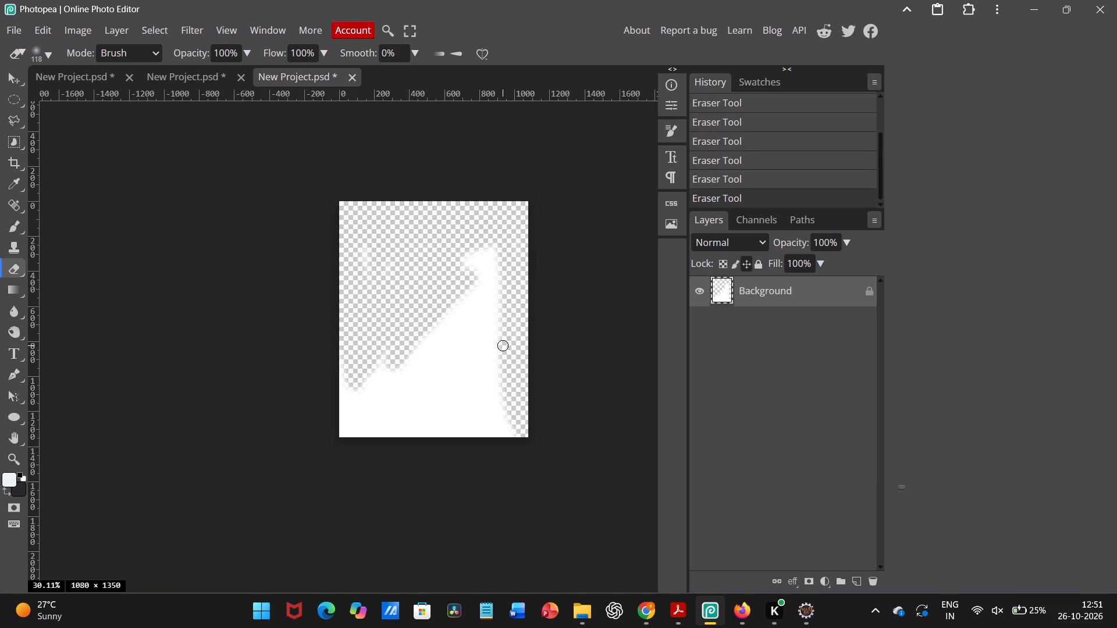
pyautogui.moveTo(440, 369); pyautogui.dragTo(458, 269)
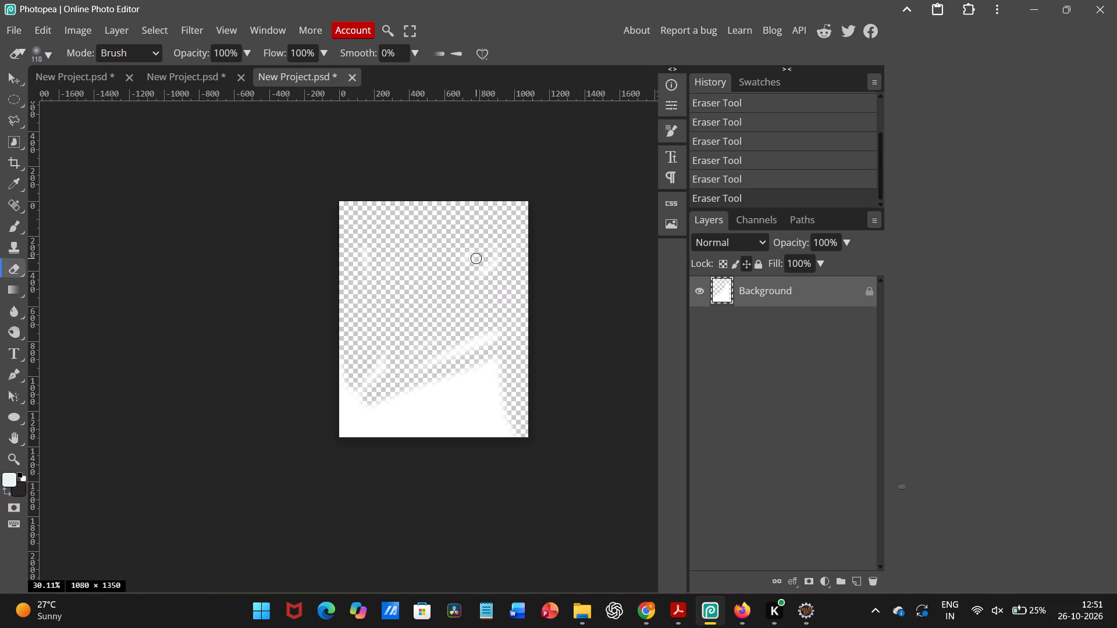
pyautogui.moveTo(458, 269); pyautogui.dragTo(352, 421)
pyautogui.moveTo(377, 397); pyautogui.dragTo(349, 402)
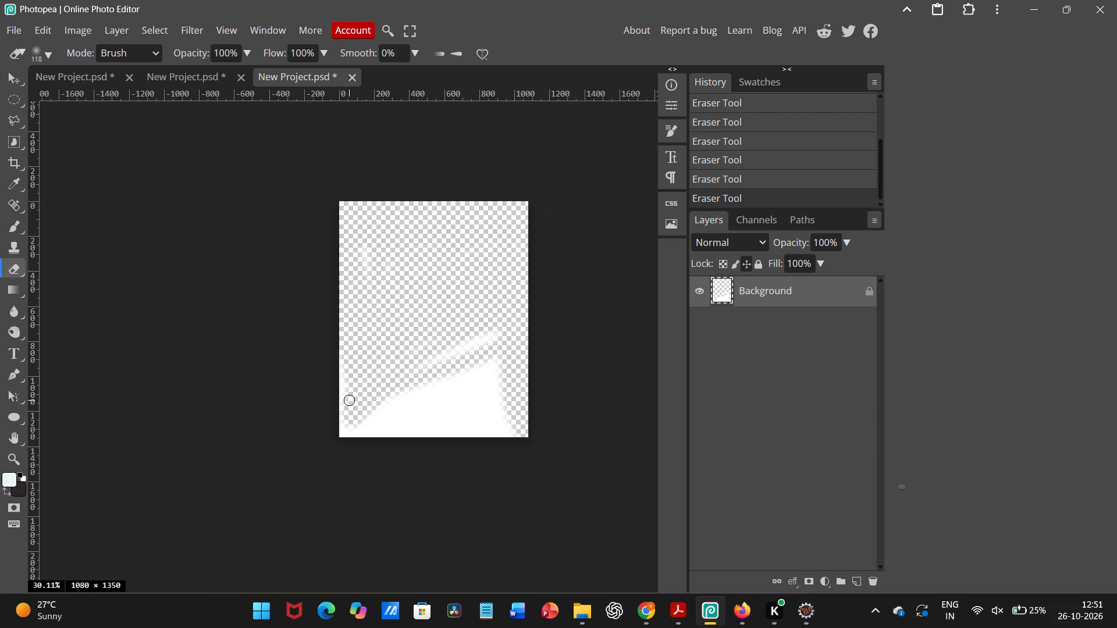
pyautogui.moveTo(349, 402); pyautogui.dragTo(510, 361)
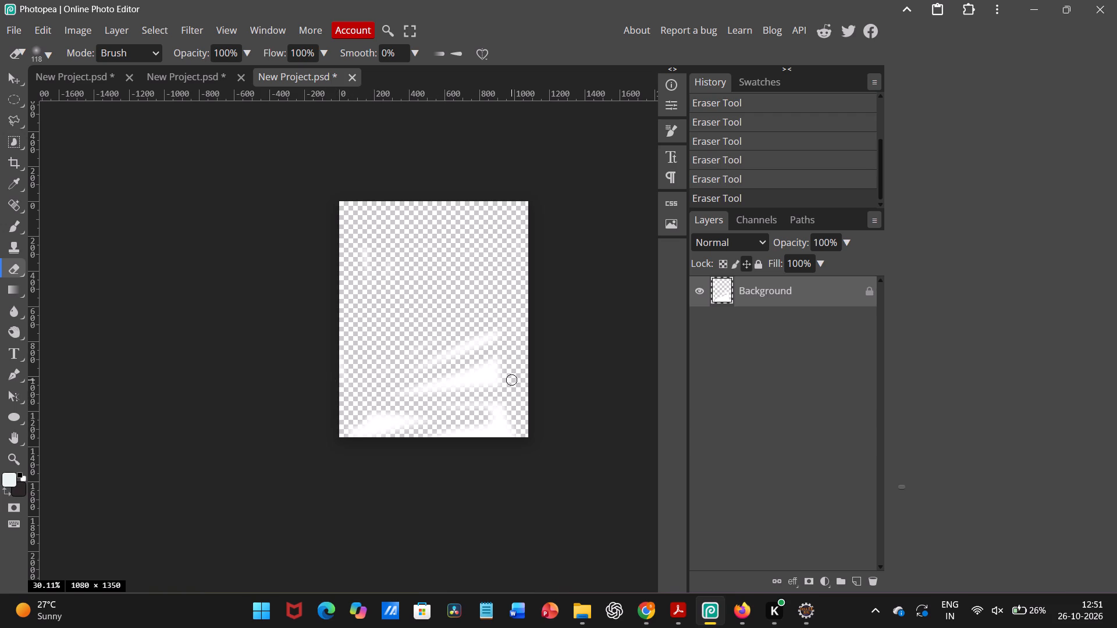
pyautogui.moveTo(510, 361); pyautogui.dragTo(505, 302)
pyautogui.moveTo(505, 302); pyautogui.dragTo(489, 437)
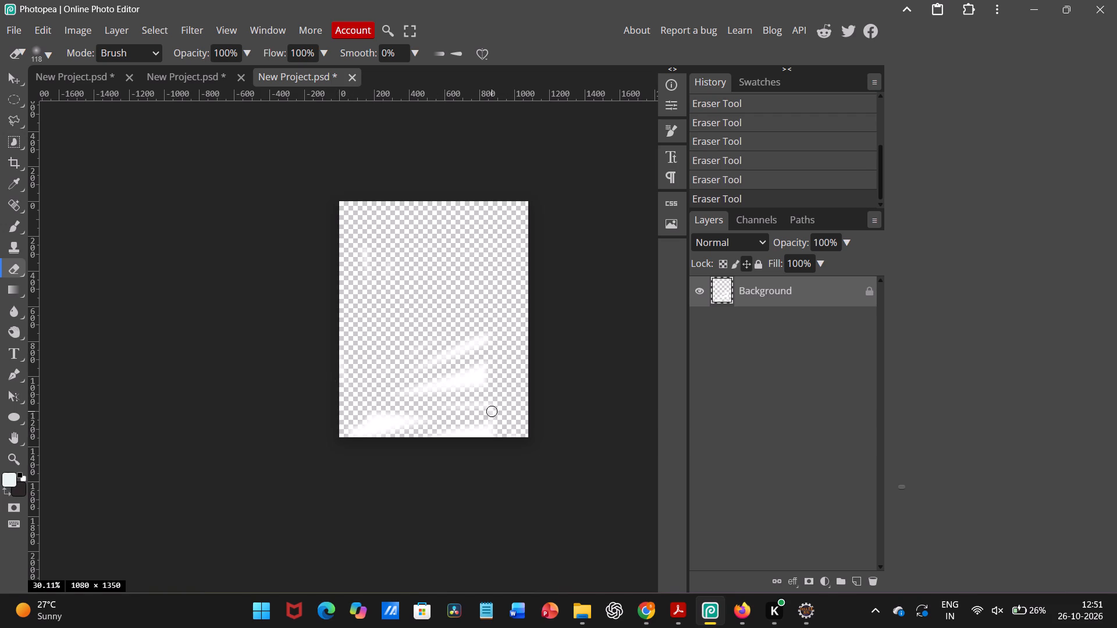
pyautogui.moveTo(489, 437); pyautogui.dragTo(435, 451)
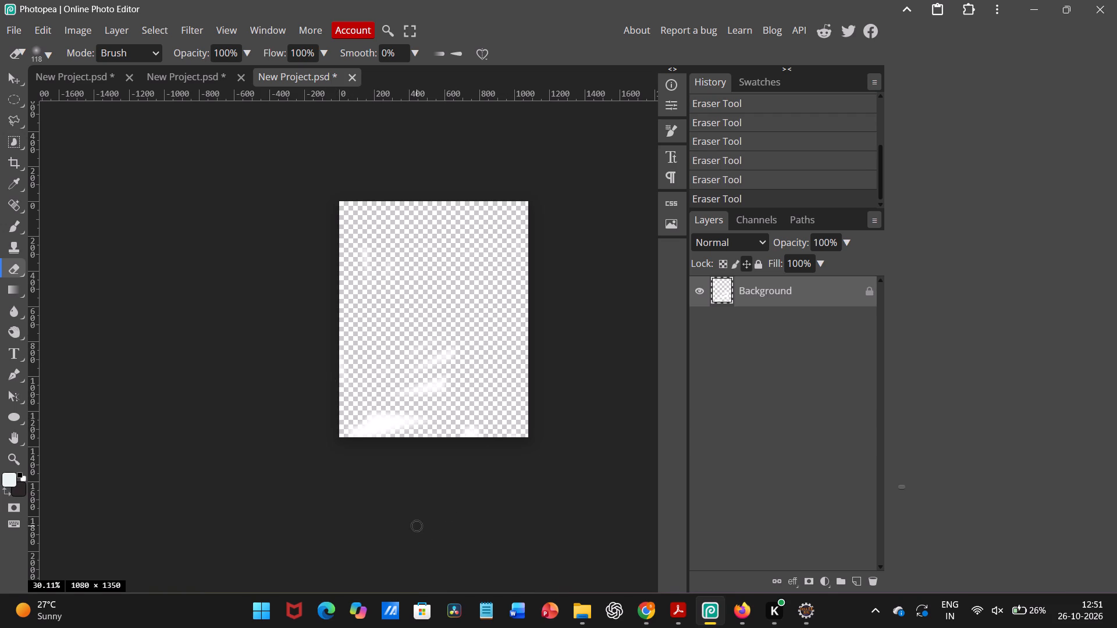
pyautogui.moveTo(435, 451); pyautogui.dragTo(385, 416)
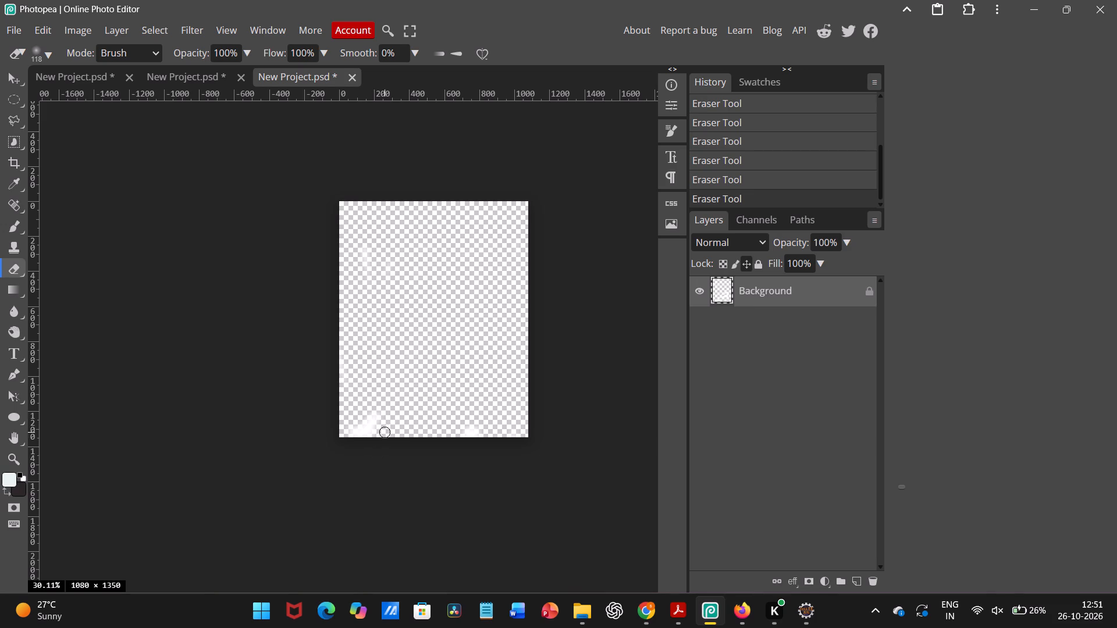
pyautogui.moveTo(385, 416); pyautogui.dragTo(371, 424)
pyautogui.moveTo(371, 424); pyautogui.dragTo(371, 424)
pyautogui.scroll(1, 400, 328)
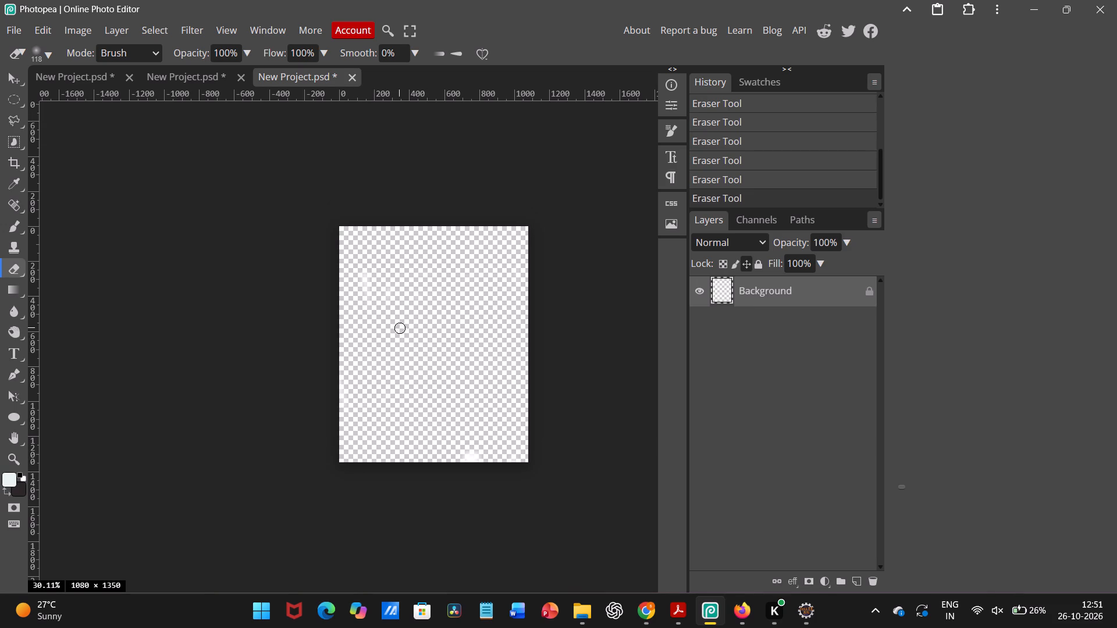
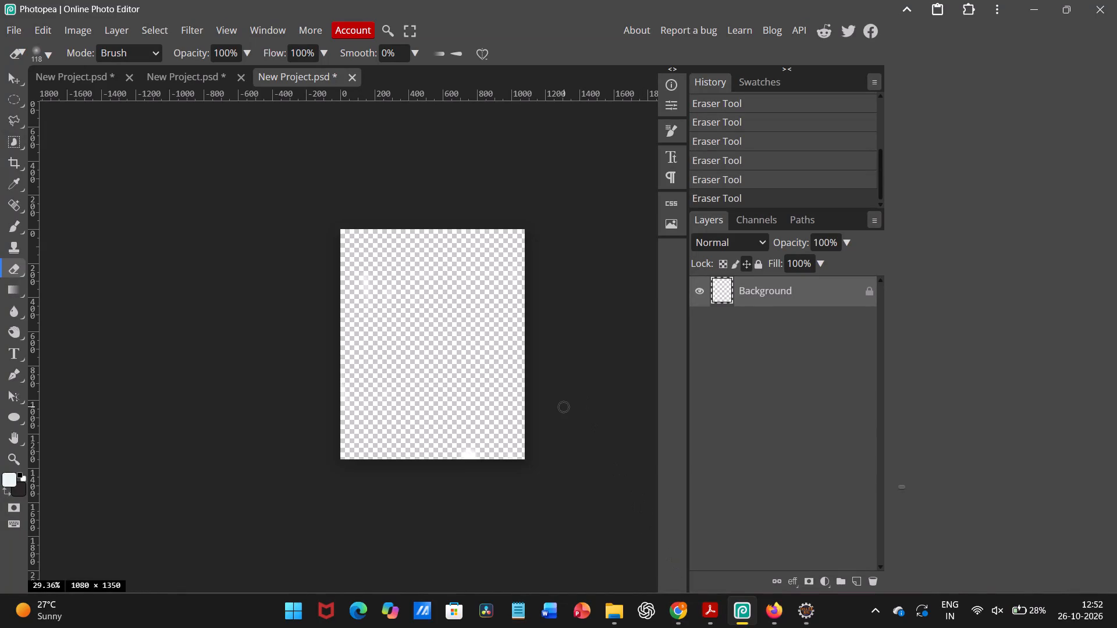
# Erase the faint white remnants left in the upper-left area of the Background layer with the Eraser.
pyautogui.scroll(-1, 564, 406)
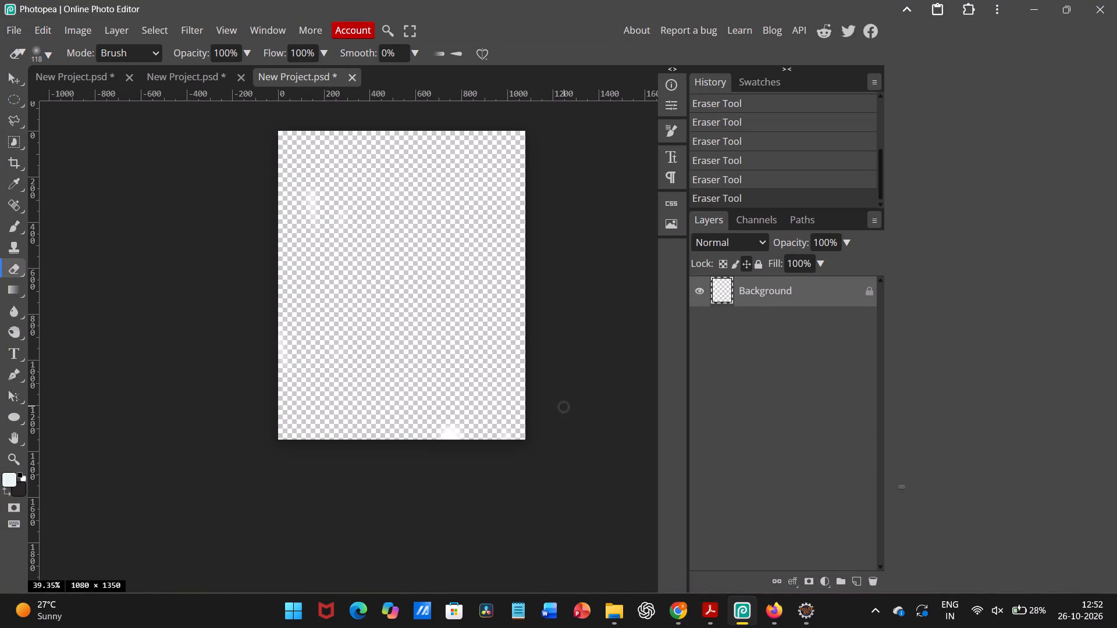
pyautogui.hscroll(1, 564, 406)
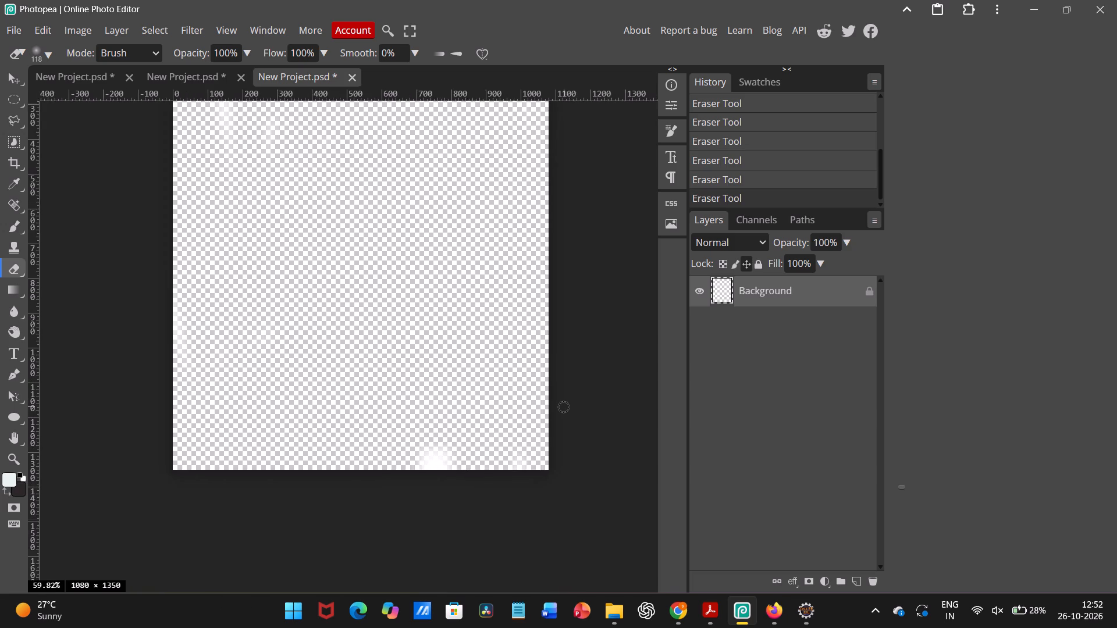
pyautogui.scroll(-1, 564, 406)
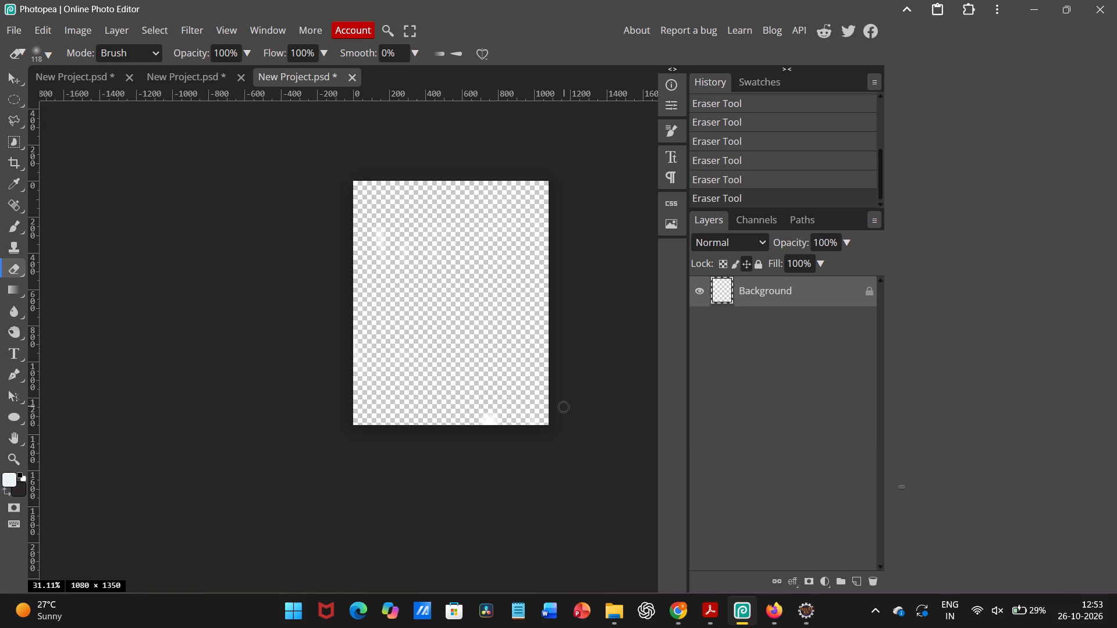
pyautogui.scroll(1, 535, 275)
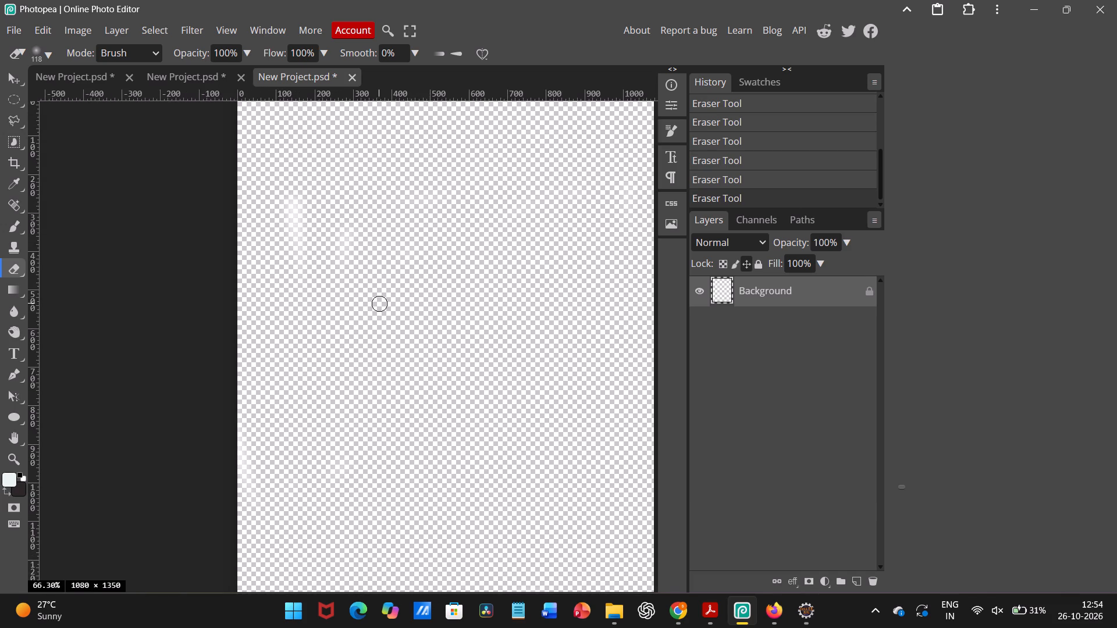
pyautogui.moveTo(367, 276); pyautogui.dragTo(307, 230)
pyautogui.moveTo(307, 230); pyautogui.dragTo(290, 276)
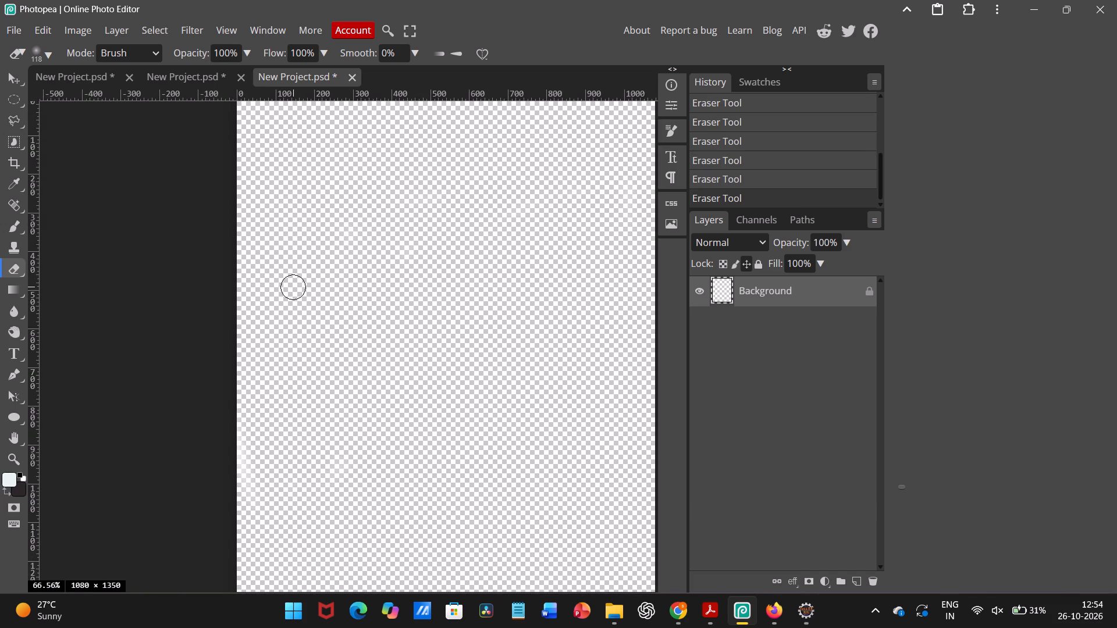
pyautogui.moveTo(290, 276); pyautogui.dragTo(288, 259)
# Erase the Background layer along the canvas's top, right and bottom edges, including the white patch on the bottom edge.
pyautogui.scroll(1, 288, 259)
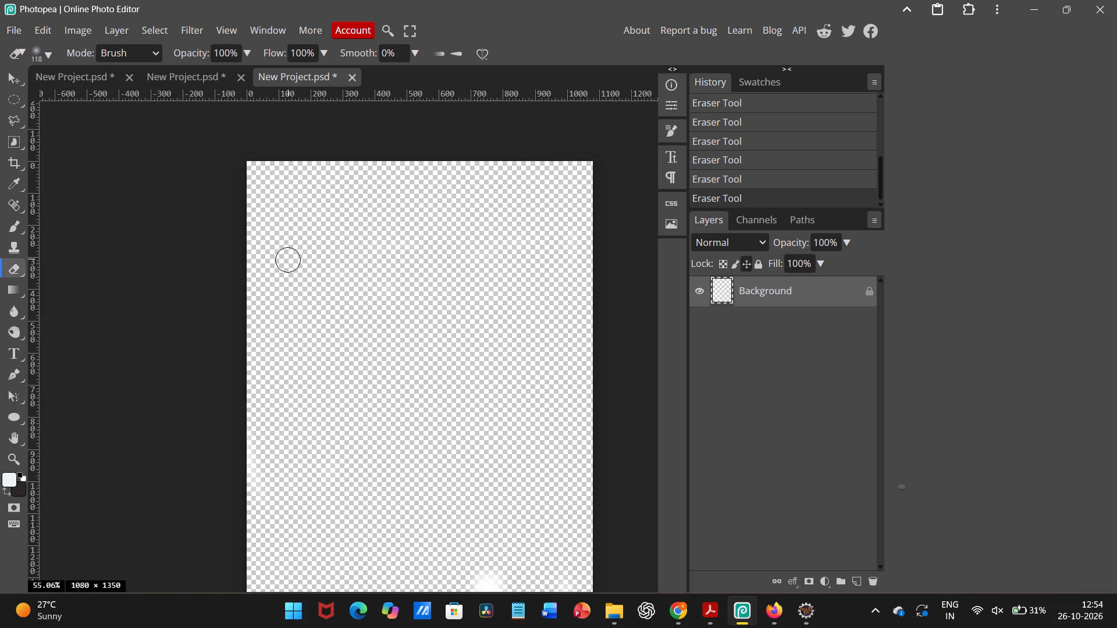
pyautogui.moveTo(250, 165); pyautogui.dragTo(577, 152)
pyautogui.moveTo(577, 152); pyautogui.dragTo(596, 201)
pyautogui.scroll(-1, 596, 201)
pyautogui.moveTo(598, 212); pyautogui.dragTo(604, 342)
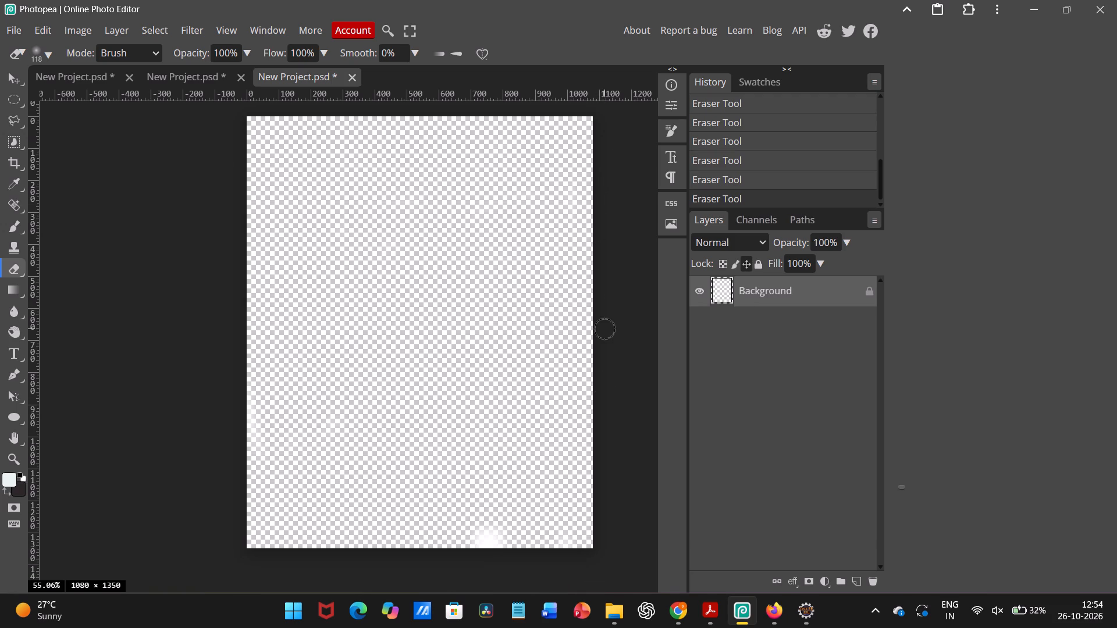
pyautogui.moveTo(604, 342); pyautogui.dragTo(596, 554)
pyautogui.moveTo(596, 554); pyautogui.dragTo(518, 548)
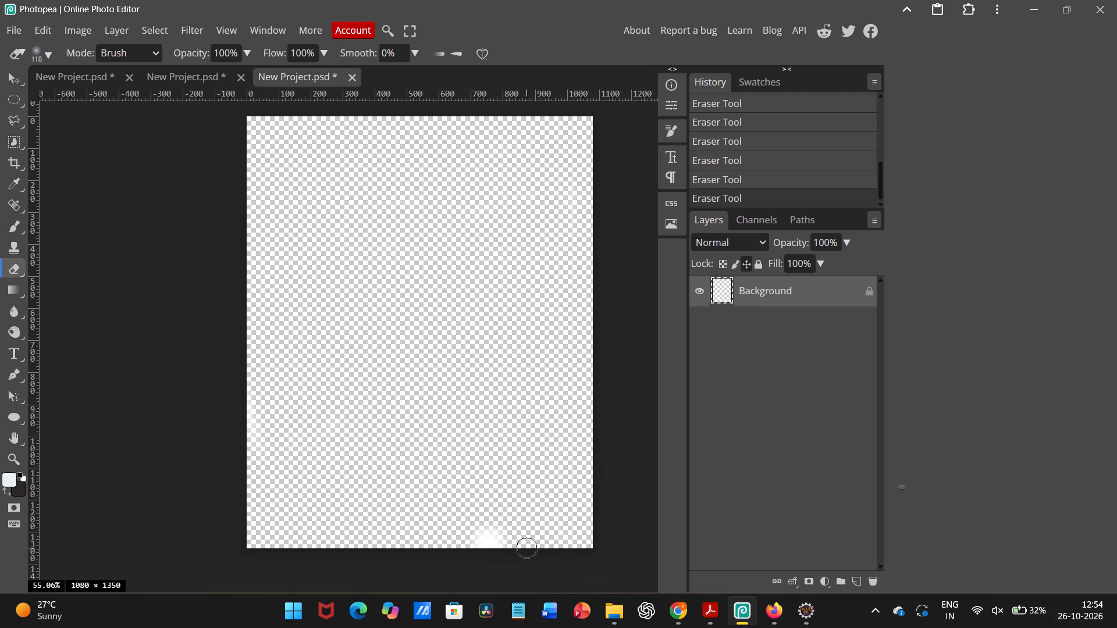
pyautogui.moveTo(518, 548); pyautogui.dragTo(492, 543)
pyautogui.moveTo(492, 543); pyautogui.dragTo(307, 548)
pyautogui.moveTo(307, 548); pyautogui.dragTo(244, 548)
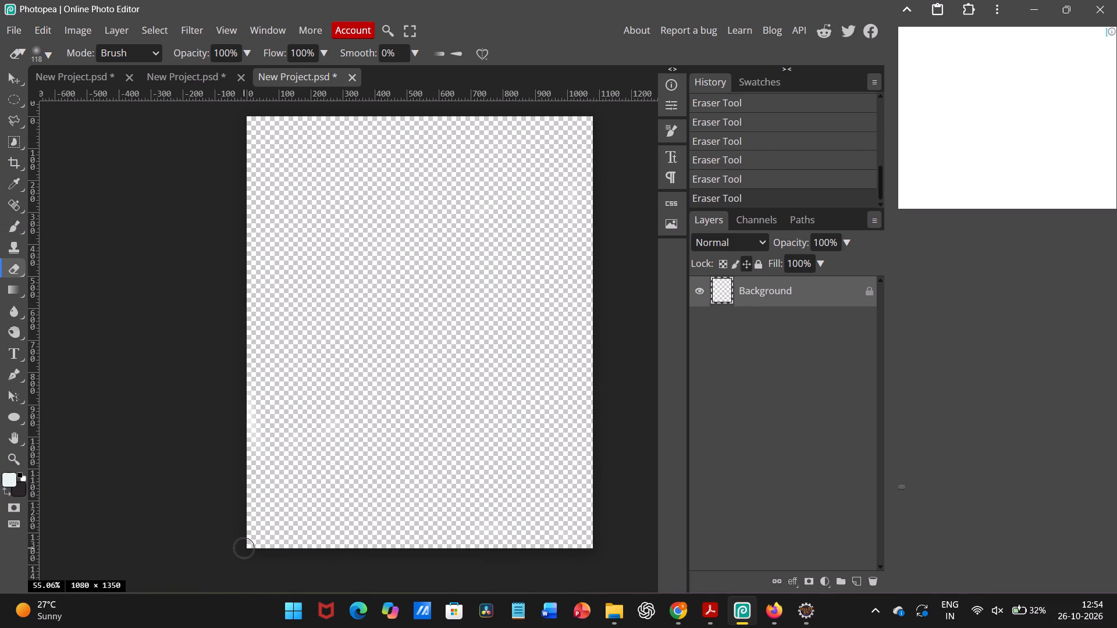
# Start a text layer in the upper-left part of the canvas with the font size set to 126 px.
pyautogui.scroll(2, 293, 456)
pyautogui.scroll(-1, 324, 413)
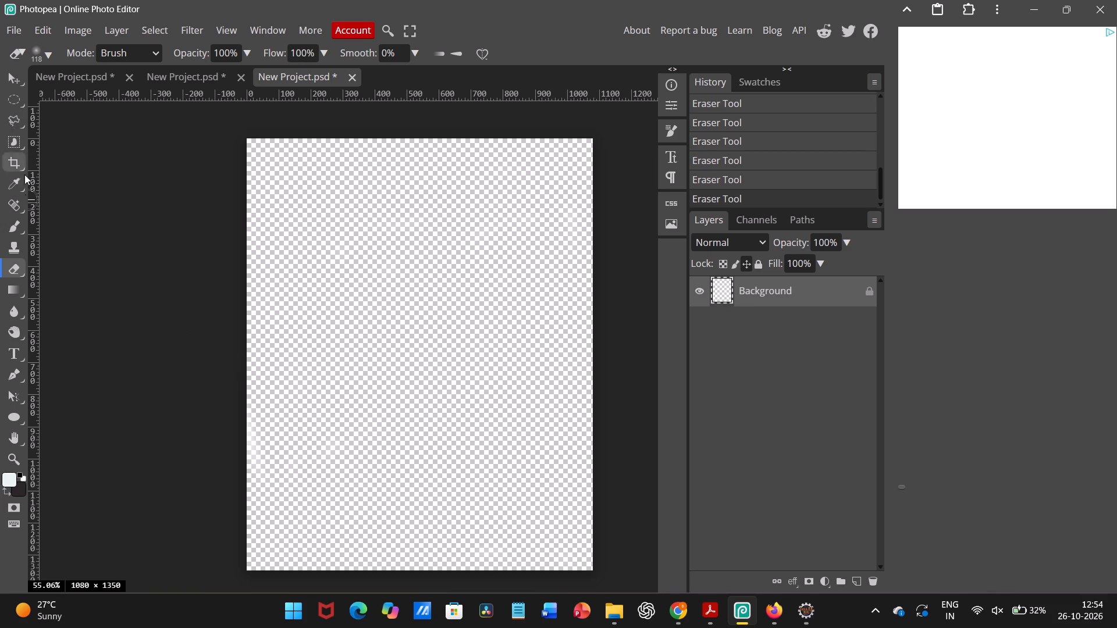
pyautogui.click(18, 347)
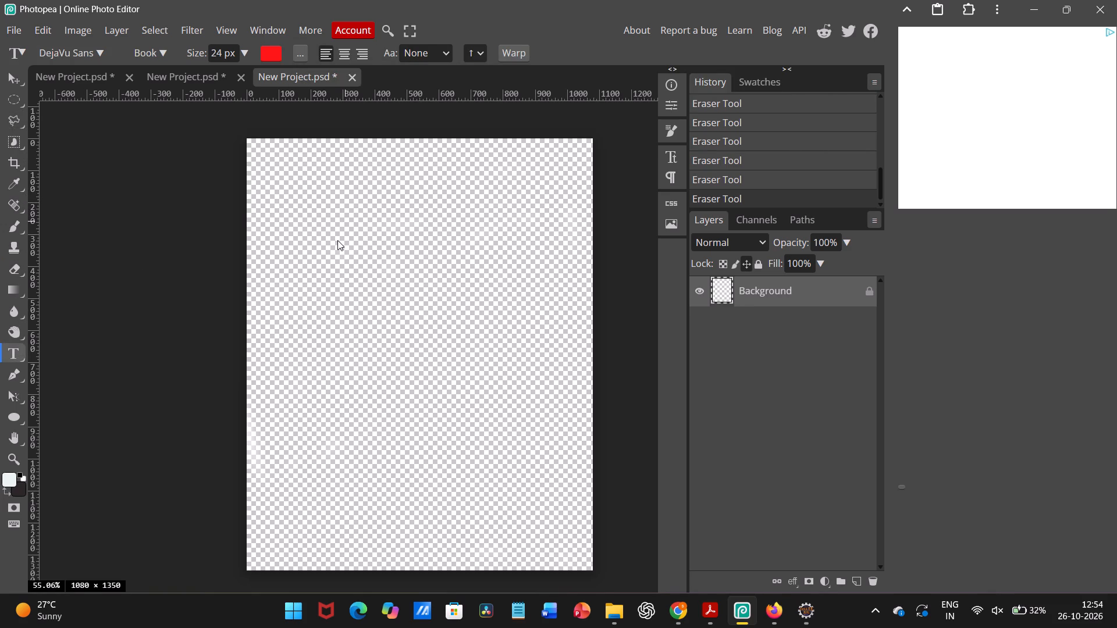
pyautogui.click(337, 241)
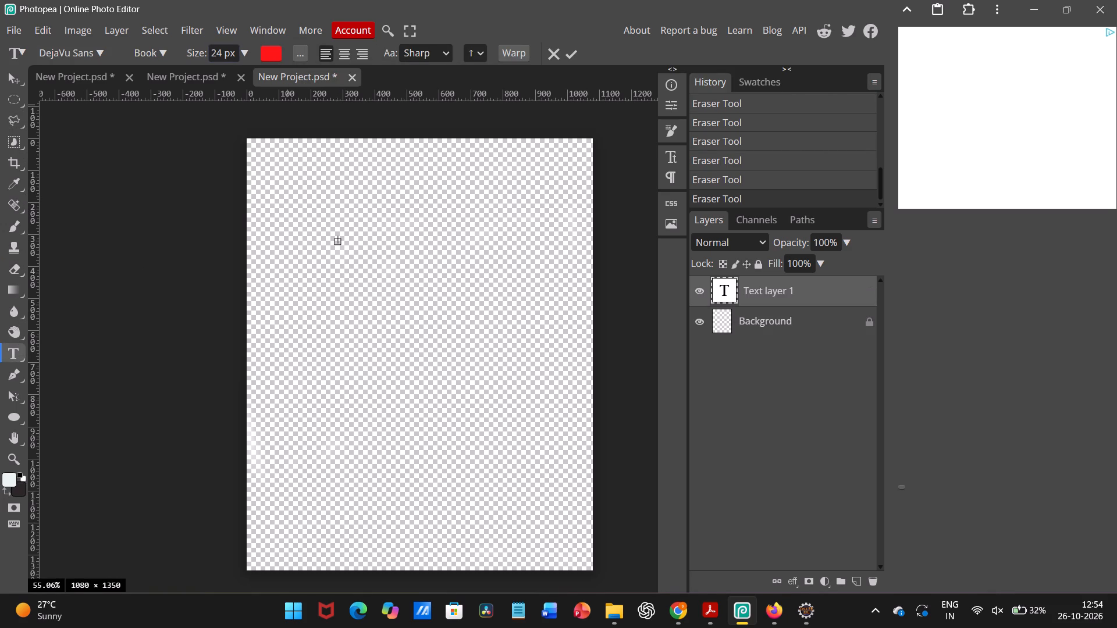
pyautogui.moveTo(196, 54); pyautogui.dragTo(256, 65)
pyautogui.moveTo(375, 231); pyautogui.dragTo(361, 233)
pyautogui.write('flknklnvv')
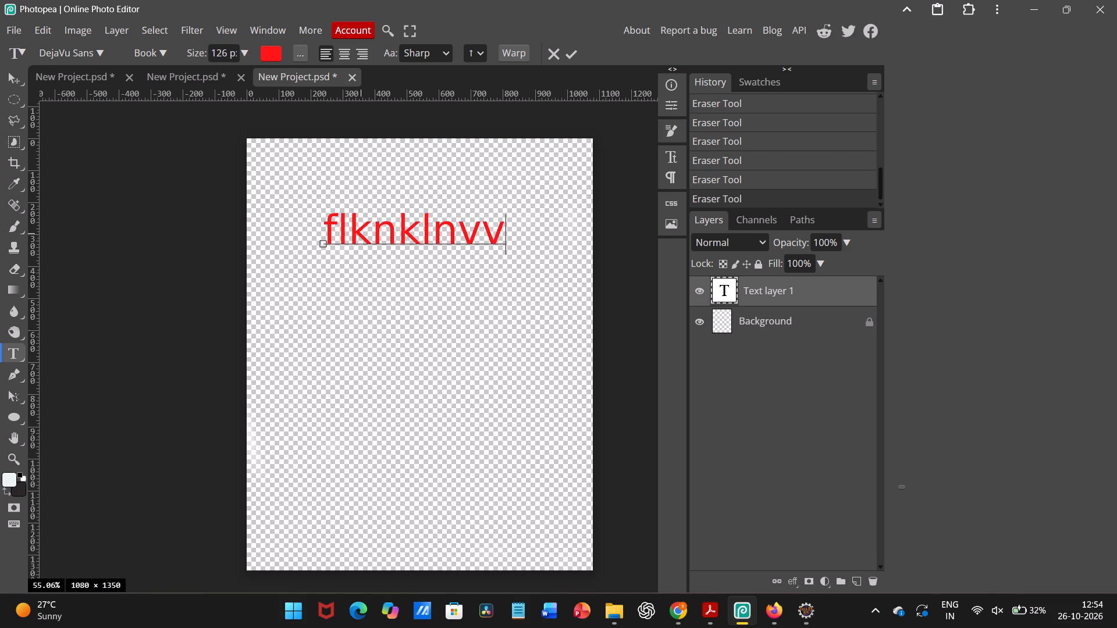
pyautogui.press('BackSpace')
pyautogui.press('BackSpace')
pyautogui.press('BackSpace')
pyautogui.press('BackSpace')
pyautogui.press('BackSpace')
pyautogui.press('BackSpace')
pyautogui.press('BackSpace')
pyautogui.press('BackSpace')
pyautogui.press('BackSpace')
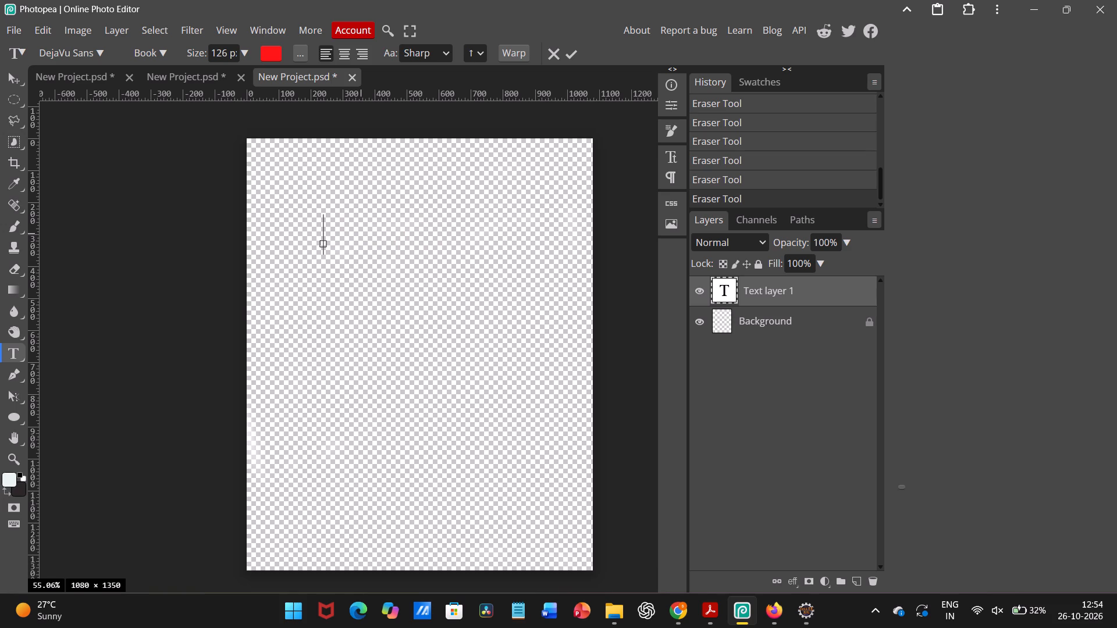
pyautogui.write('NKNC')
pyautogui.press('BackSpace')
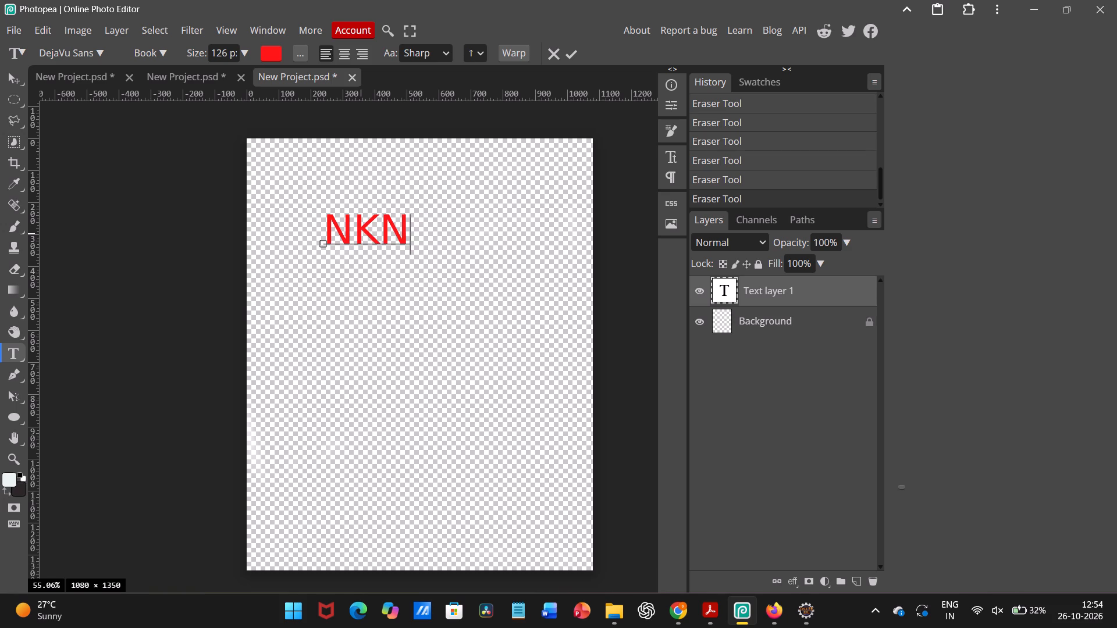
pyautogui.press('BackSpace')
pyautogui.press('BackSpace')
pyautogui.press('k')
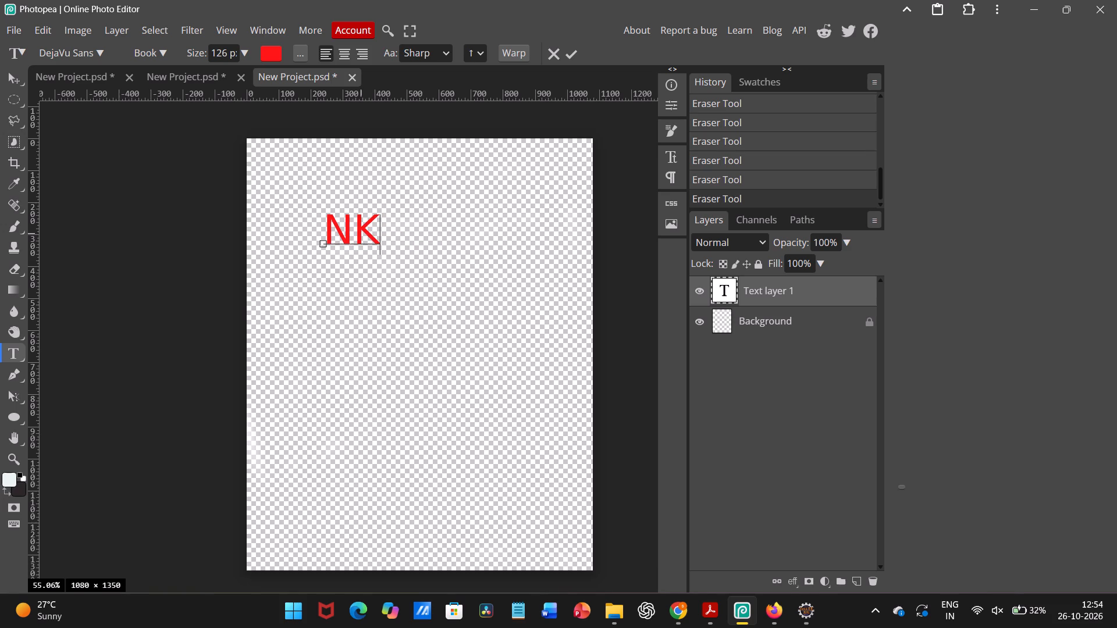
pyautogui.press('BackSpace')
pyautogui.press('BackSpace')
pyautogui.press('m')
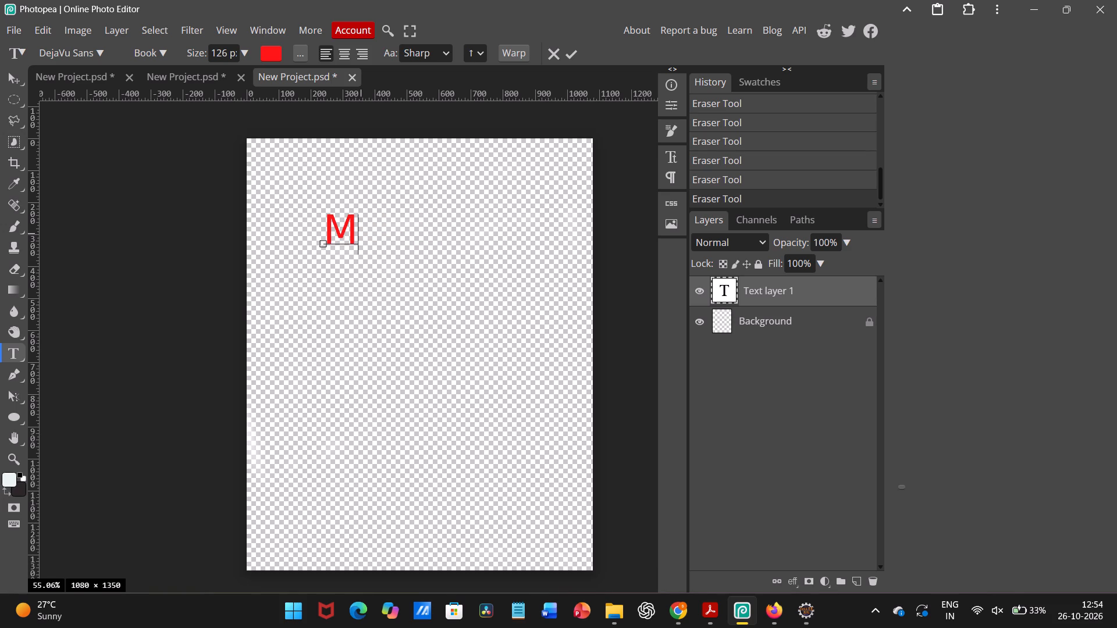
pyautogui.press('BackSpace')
# Enter the text "NMC KA DAGGA" and place it across the upper part of the canvas.
pyautogui.write('NMC KA DAGGA')
pyautogui.moveTo(545, 345); pyautogui.dragTo(471, 312)
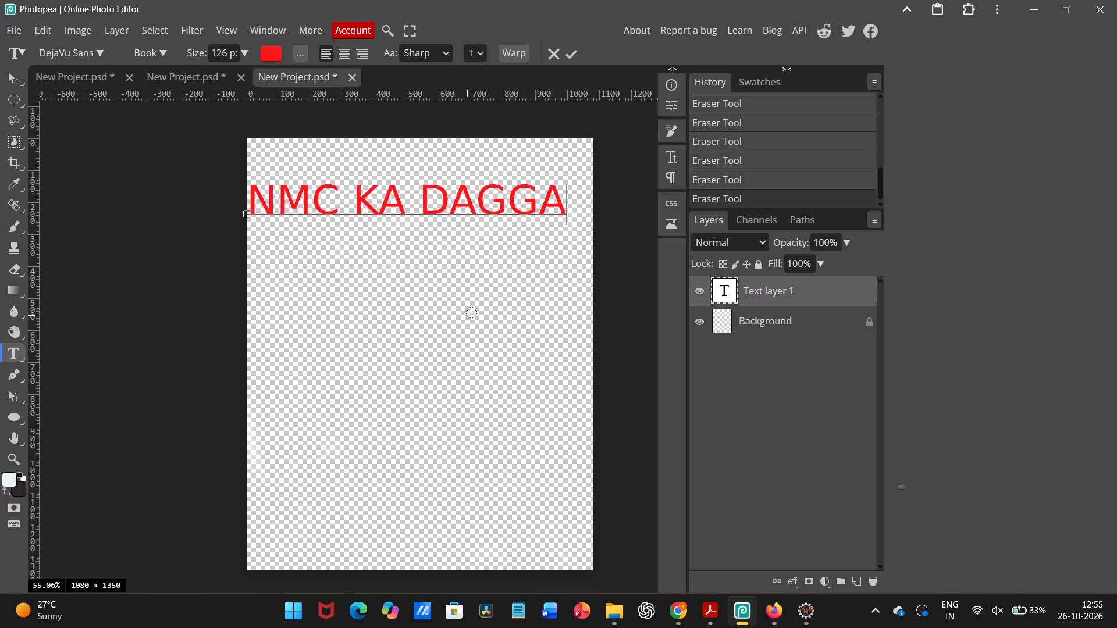
pyautogui.moveTo(471, 312); pyautogui.dragTo(485, 322)
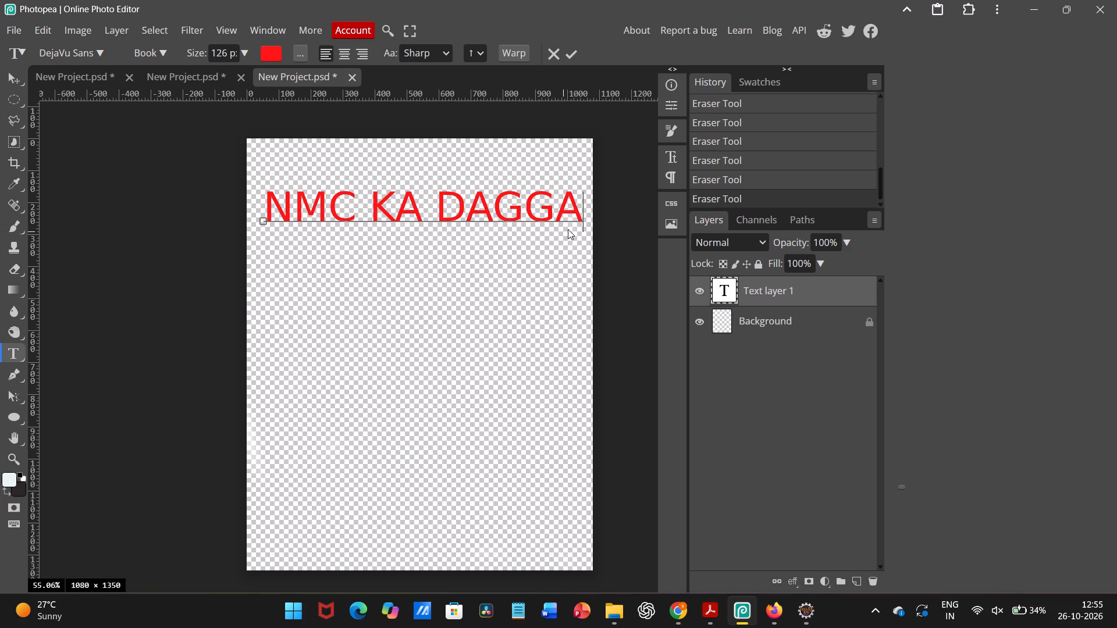
# Change the font of the whole "NMC KA DAGGA" text to Dela Gothic One and nudge it slightly toward the canvas's left edge.
pyautogui.moveTo(577, 219); pyautogui.dragTo(314, 217)
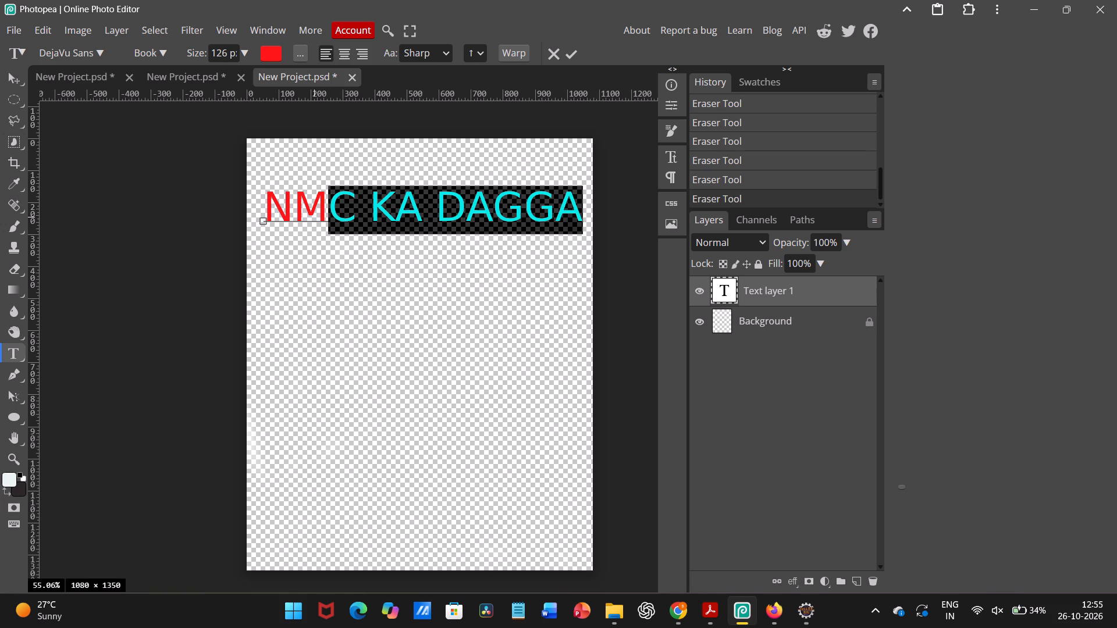
pyautogui.moveTo(578, 226); pyautogui.dragTo(421, 213)
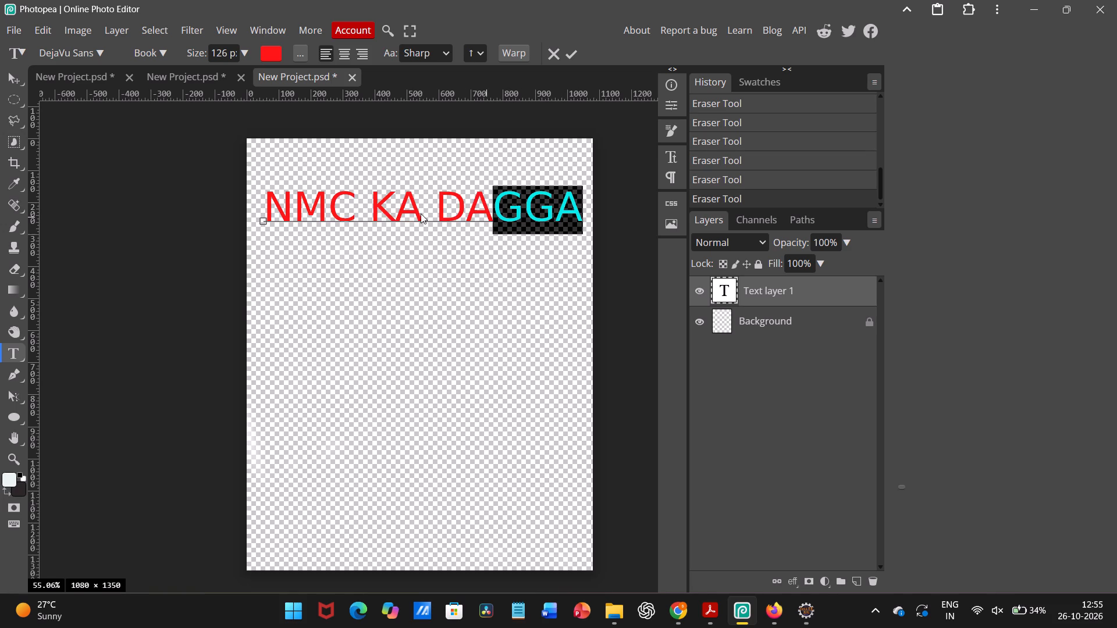
pyautogui.moveTo(421, 213); pyautogui.dragTo(312, 216)
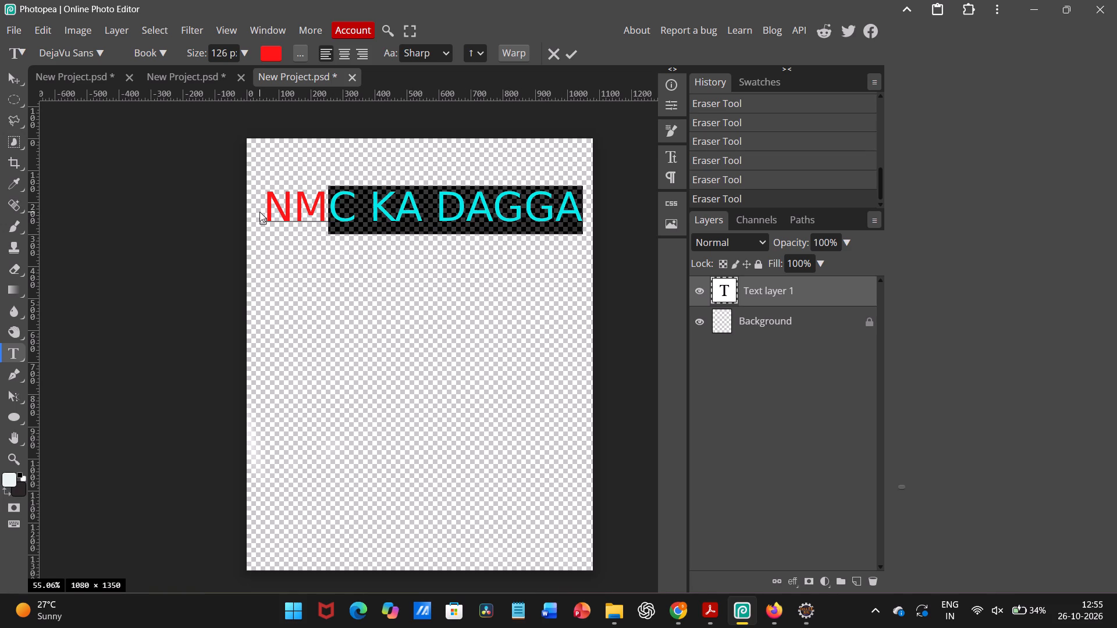
pyautogui.moveTo(269, 213); pyautogui.dragTo(600, 208)
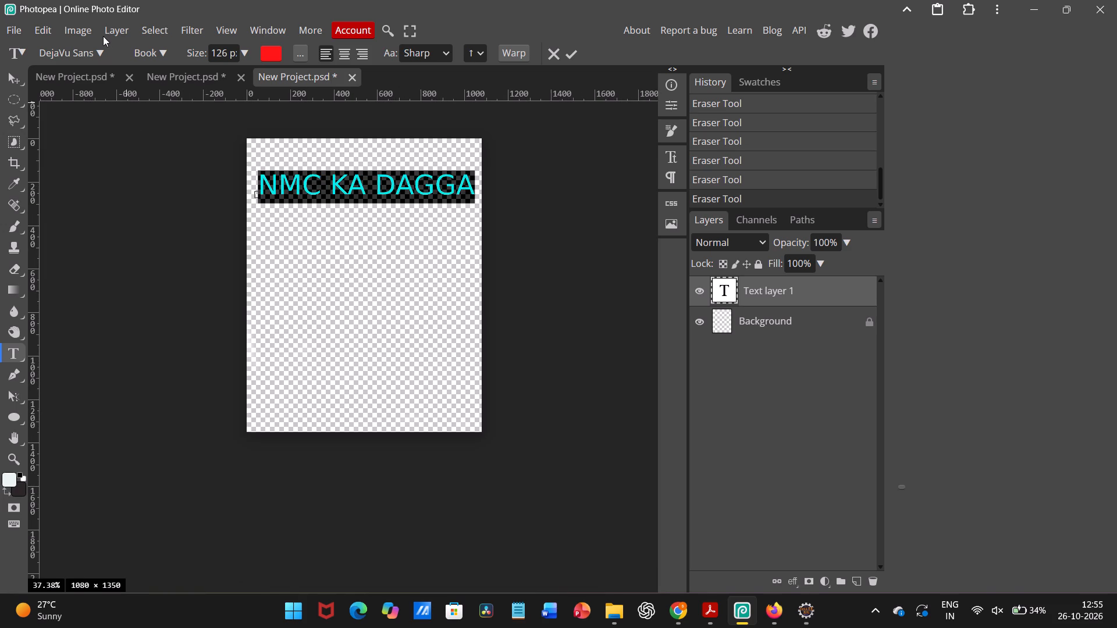
pyautogui.click(101, 44)
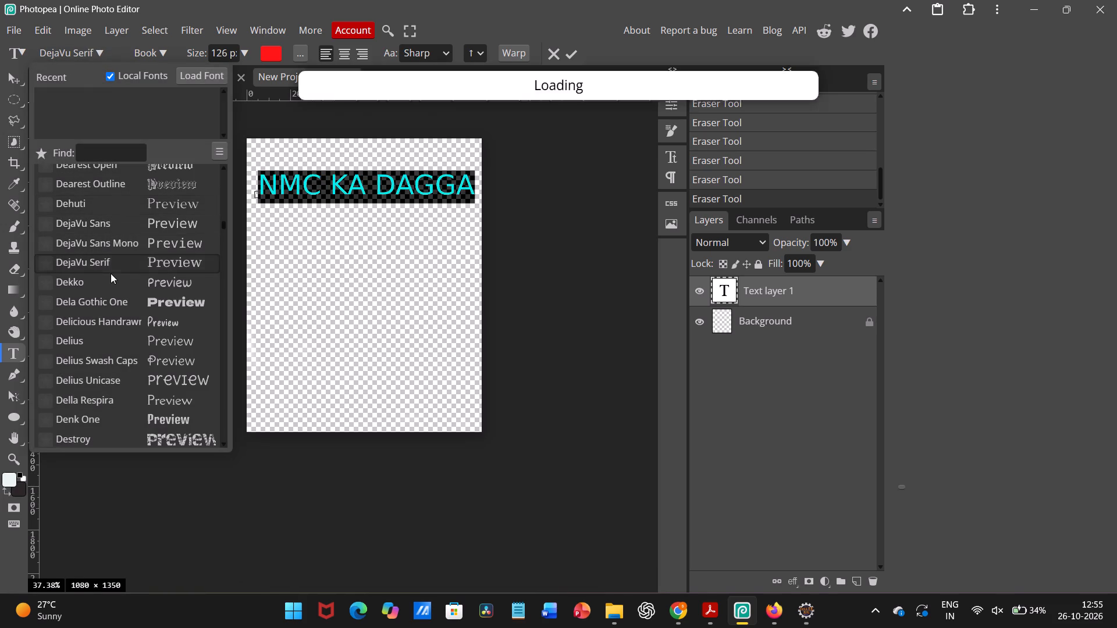
pyautogui.click(107, 306)
pyautogui.moveTo(397, 242); pyautogui.dragTo(392, 244)
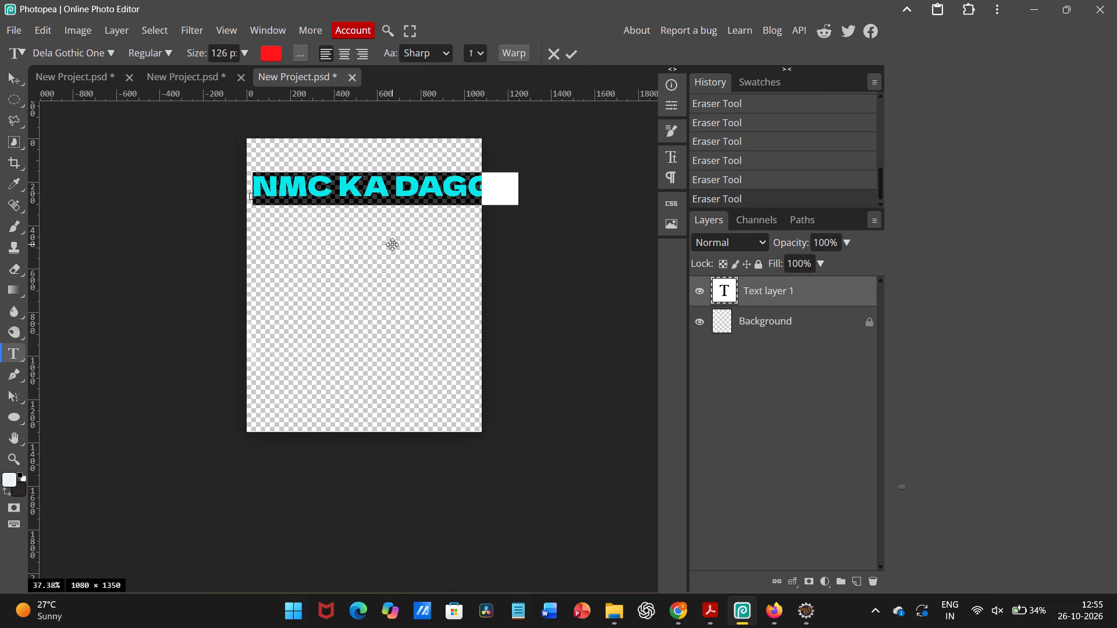
pyautogui.moveTo(392, 244); pyautogui.dragTo(392, 243)
pyautogui.click(571, 50)
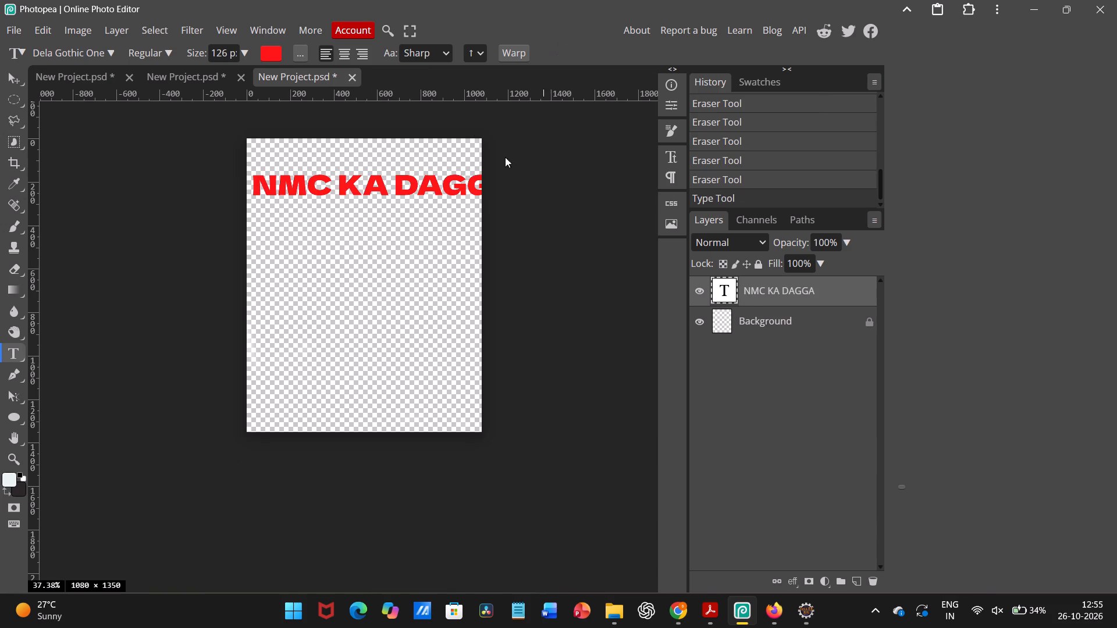
# Scale the "NMC KA DAGGA" text proportionally to about 84%, roughly 1023 px wide, so it fits within the canvas width.
pyautogui.click(12, 88)
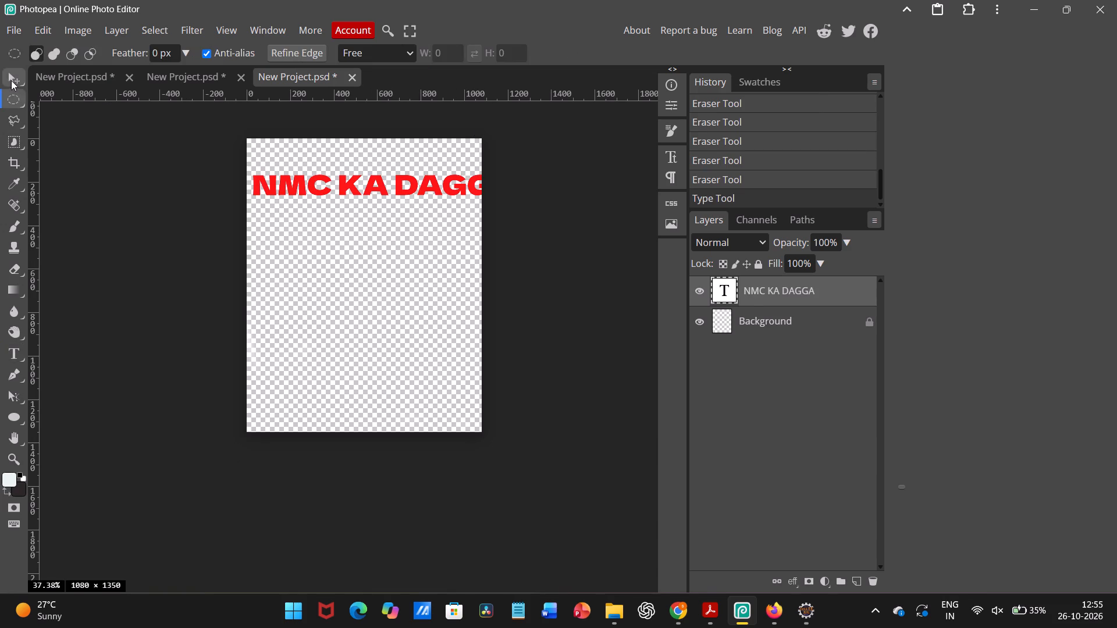
pyautogui.click(11, 80)
pyautogui.moveTo(513, 184); pyautogui.dragTo(474, 184)
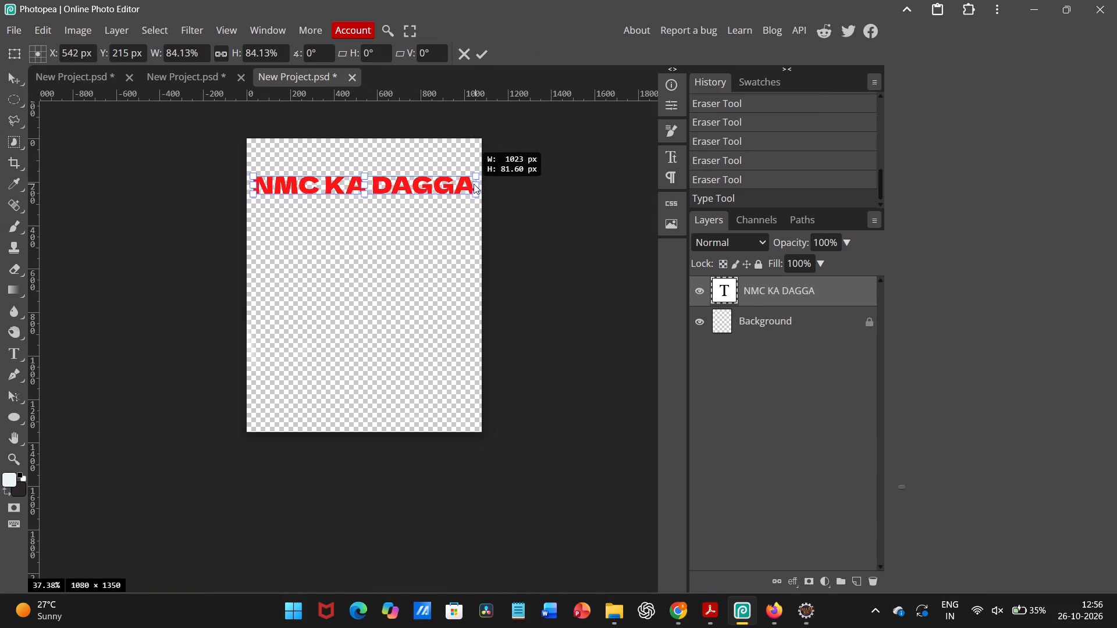
pyautogui.moveTo(474, 184); pyautogui.dragTo(475, 185)
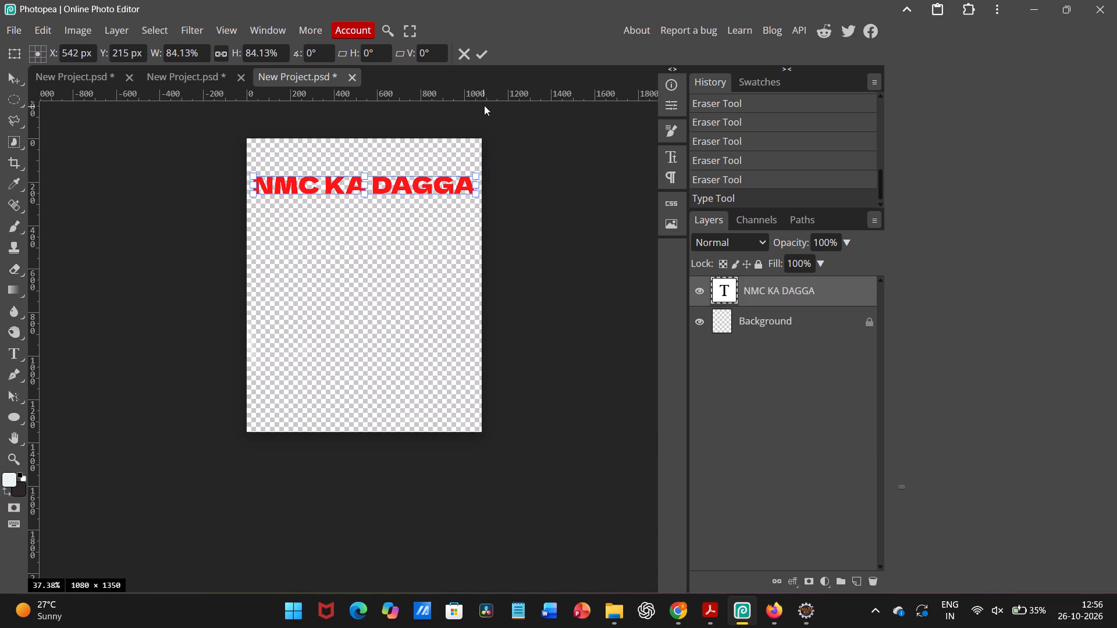
pyautogui.click(478, 56)
pyautogui.click(527, 255)
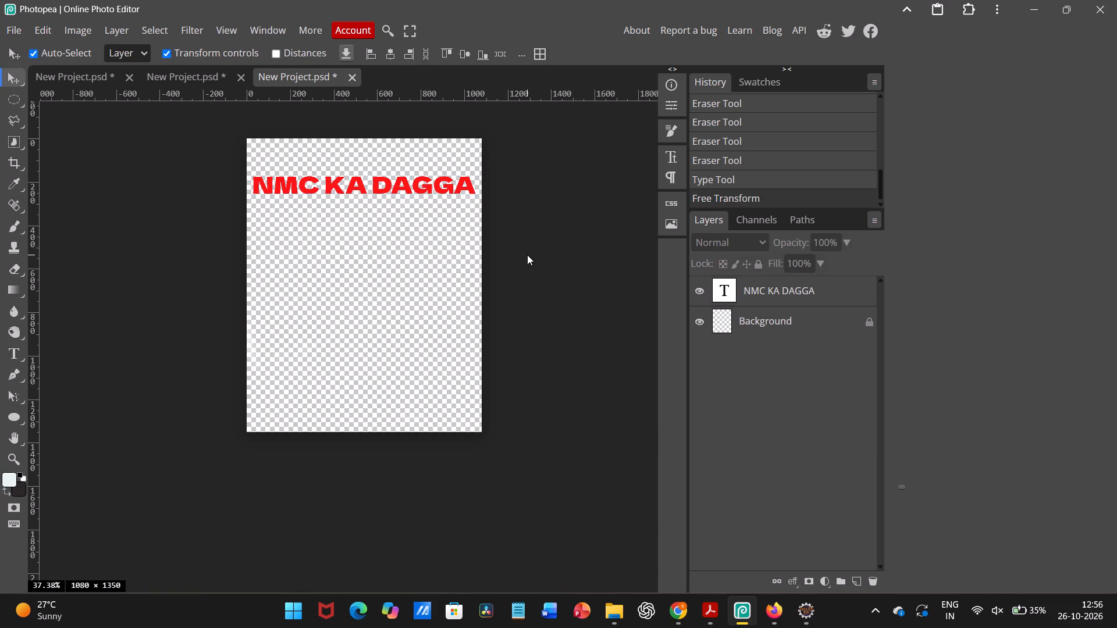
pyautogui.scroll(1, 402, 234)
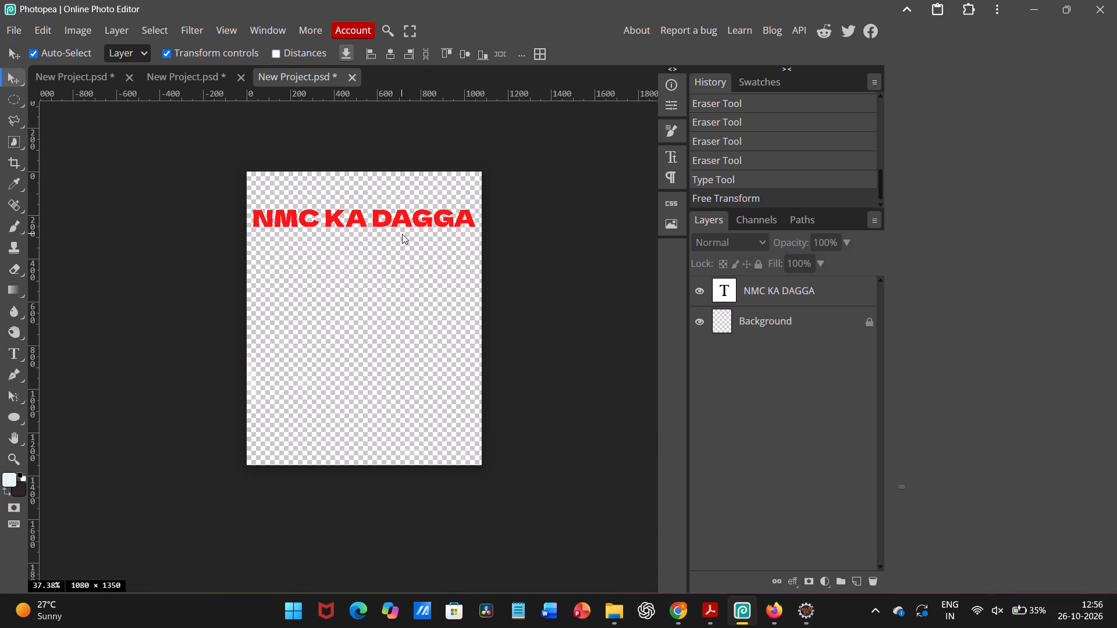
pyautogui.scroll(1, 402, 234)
# Select the "NMC KA DAGGA" text layer and rasterize it so that a Render filter can be applied.
pyautogui.click(350, 219)
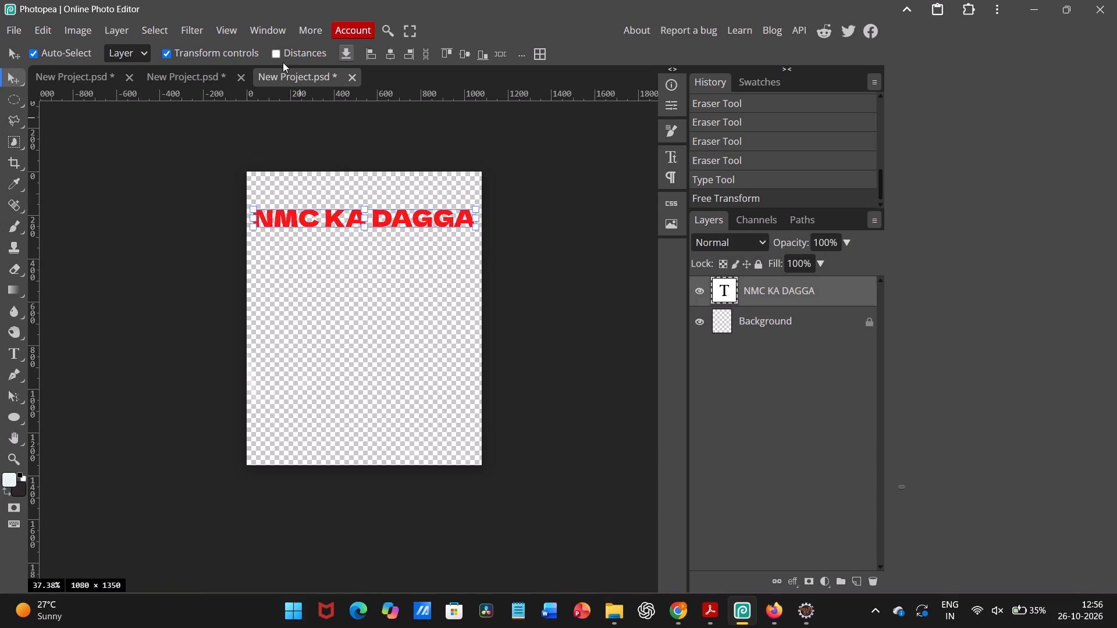
pyautogui.click(201, 37)
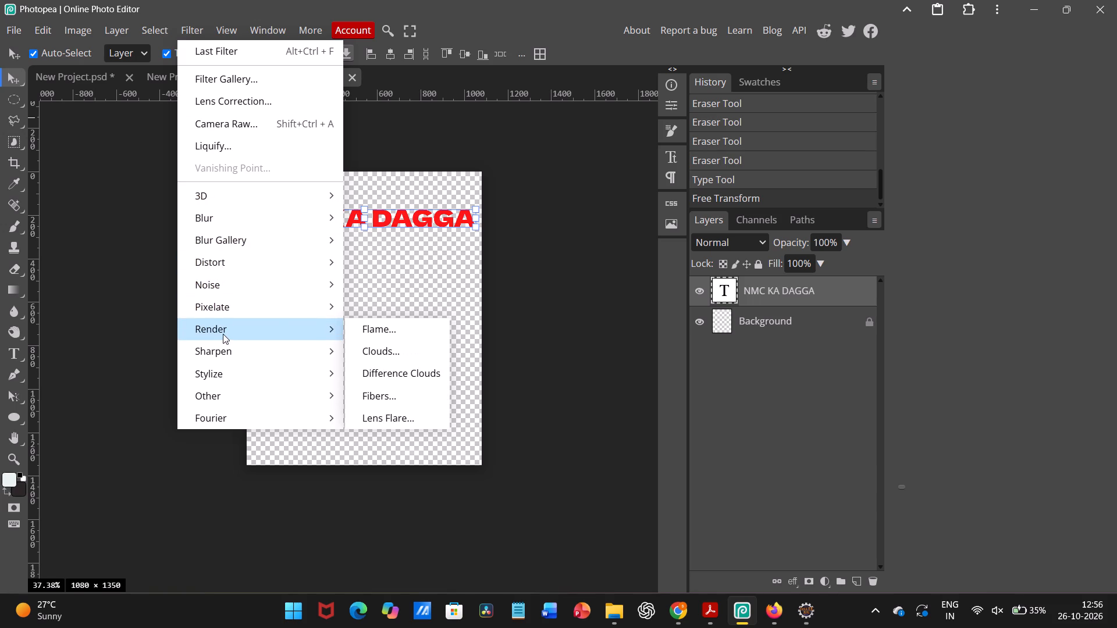
pyautogui.click(362, 344)
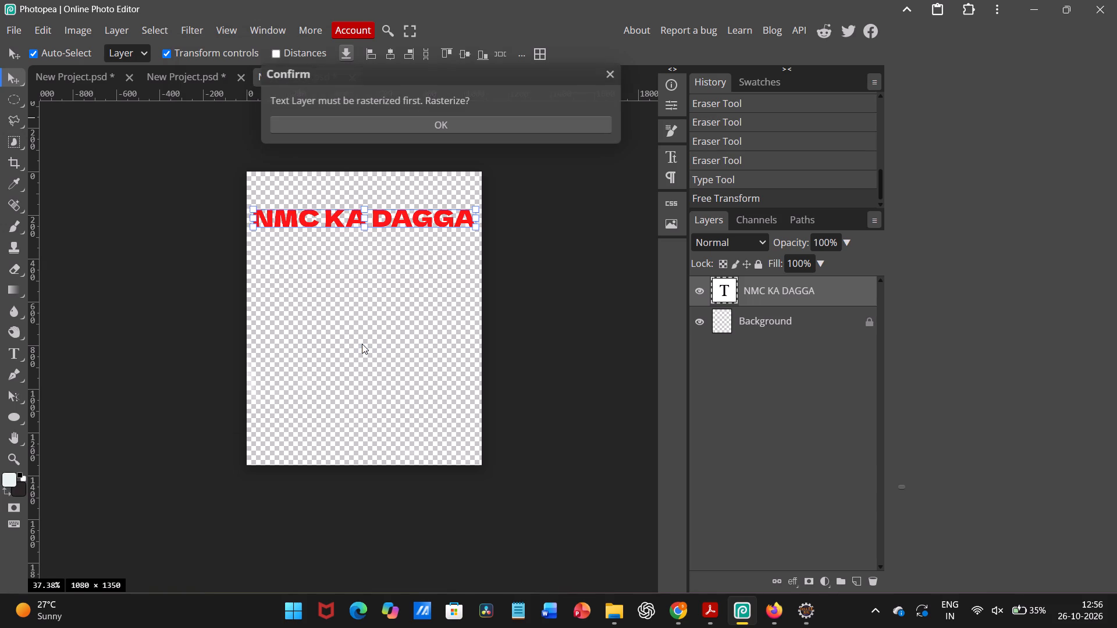
pyautogui.click(427, 134)
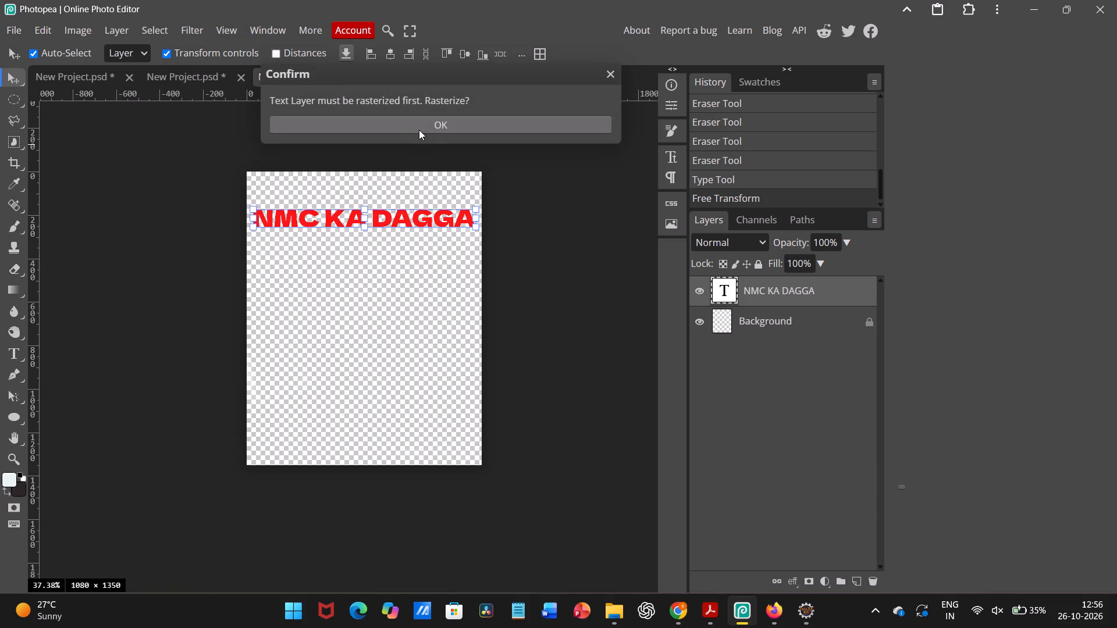
pyautogui.click(419, 130)
# Apply the Clouds render filter to the rasterized "NMC KA DAGGA" layer.
pyautogui.click(189, 41)
pyautogui.click(189, 41)
pyautogui.click(189, 41)
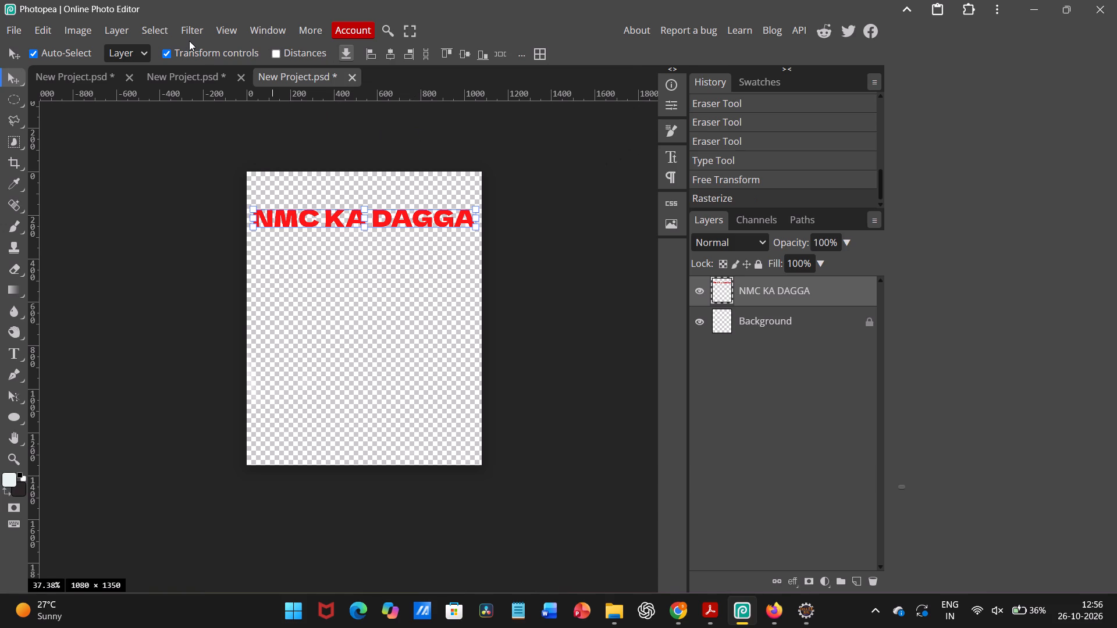
pyautogui.click(190, 34)
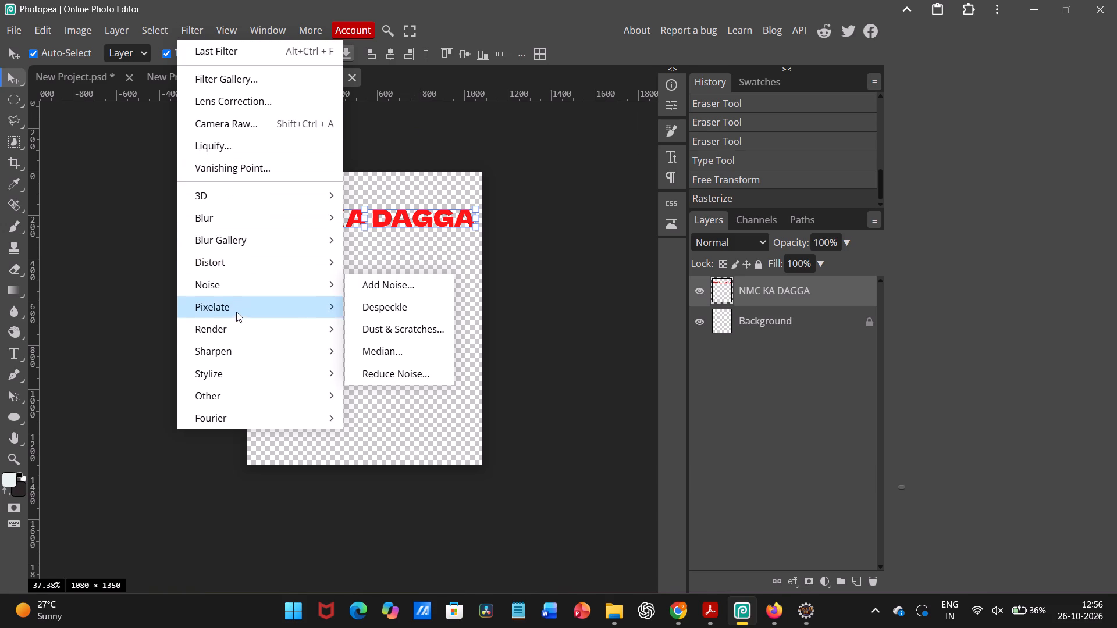
pyautogui.click(239, 323)
pyautogui.click(365, 349)
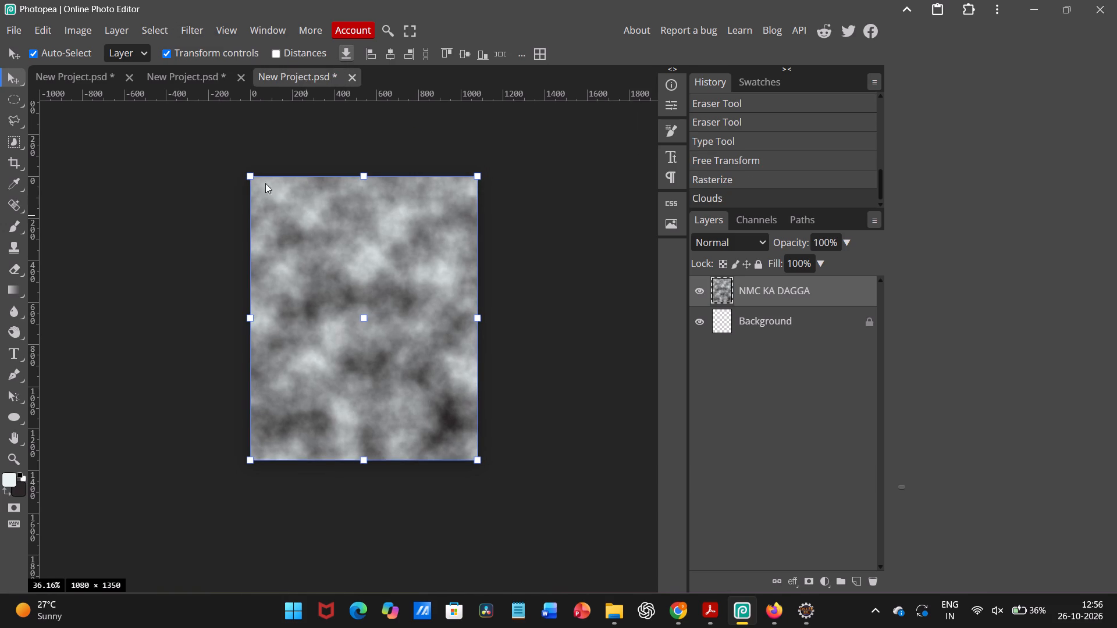
# Scale the clouds image proportionally to about 65% and place it near the middle of the canvas.
pyautogui.moveTo(251, 177); pyautogui.dragTo(351, 274)
pyautogui.moveTo(403, 341); pyautogui.dragTo(354, 279)
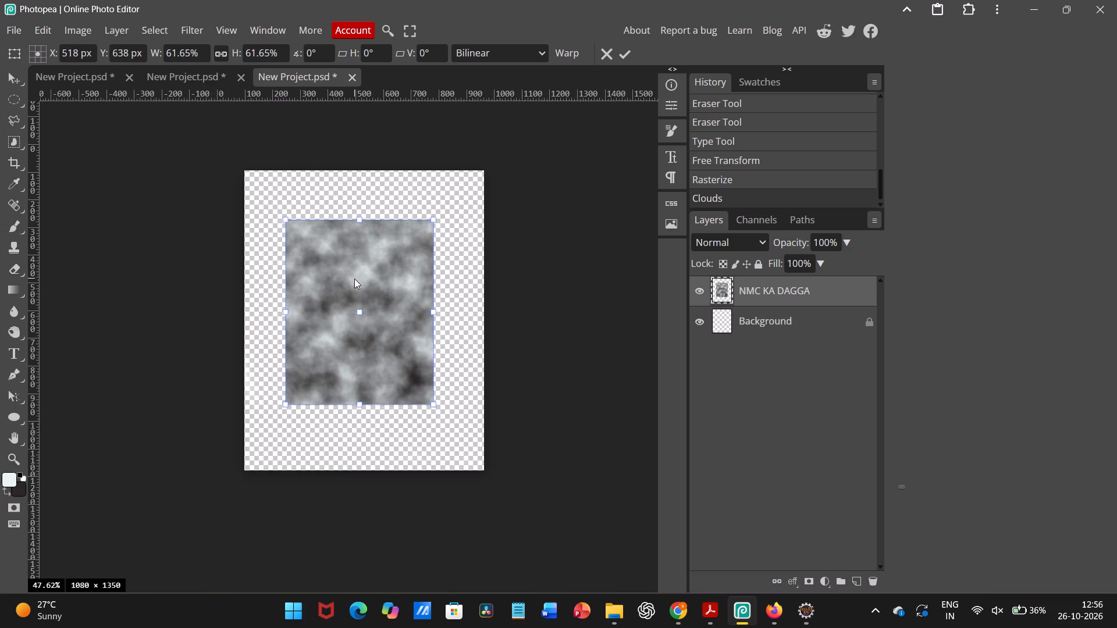
pyautogui.scroll(-1, 354, 279)
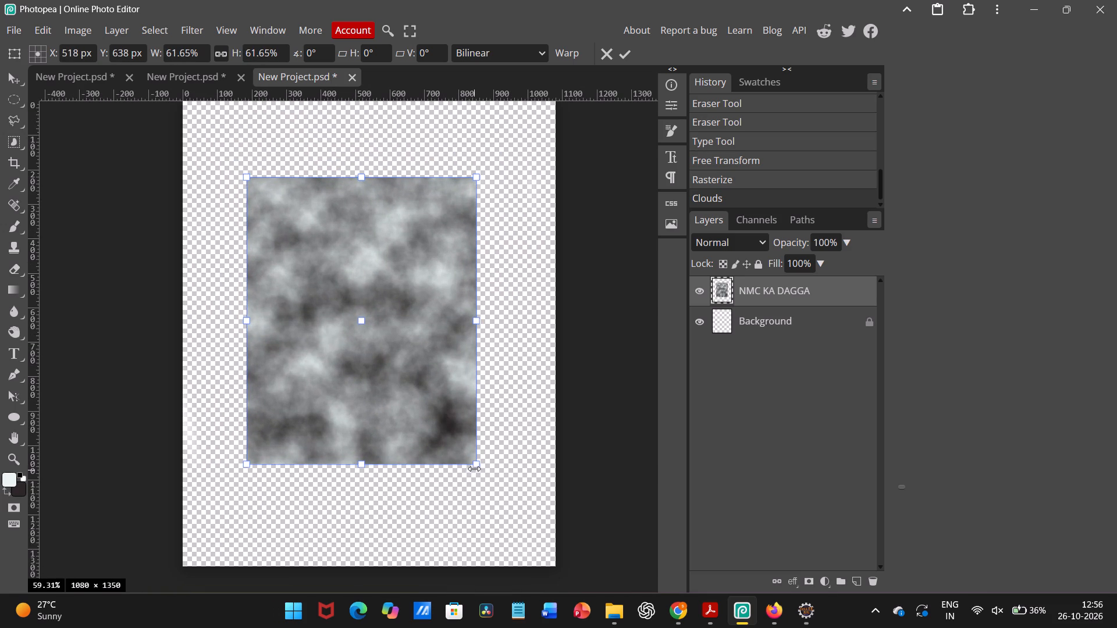
pyautogui.moveTo(475, 468); pyautogui.dragTo(489, 477)
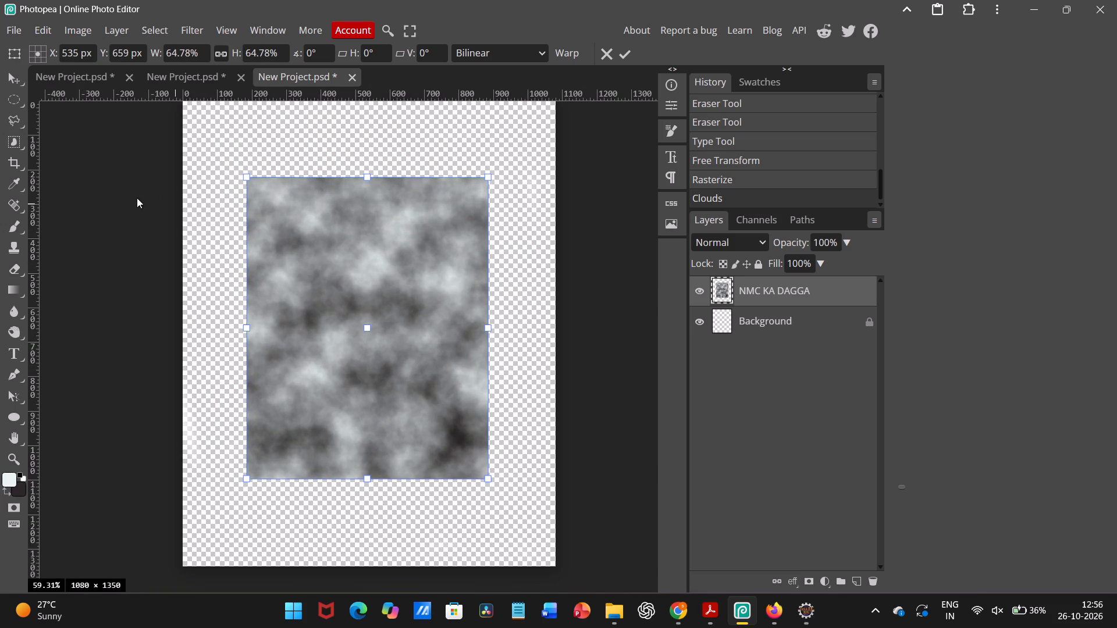
# Erase the top and right edges of the clouds image with the soft 118 px eraser.
pyautogui.click(19, 261)
pyautogui.moveTo(252, 176); pyautogui.dragTo(261, 176)
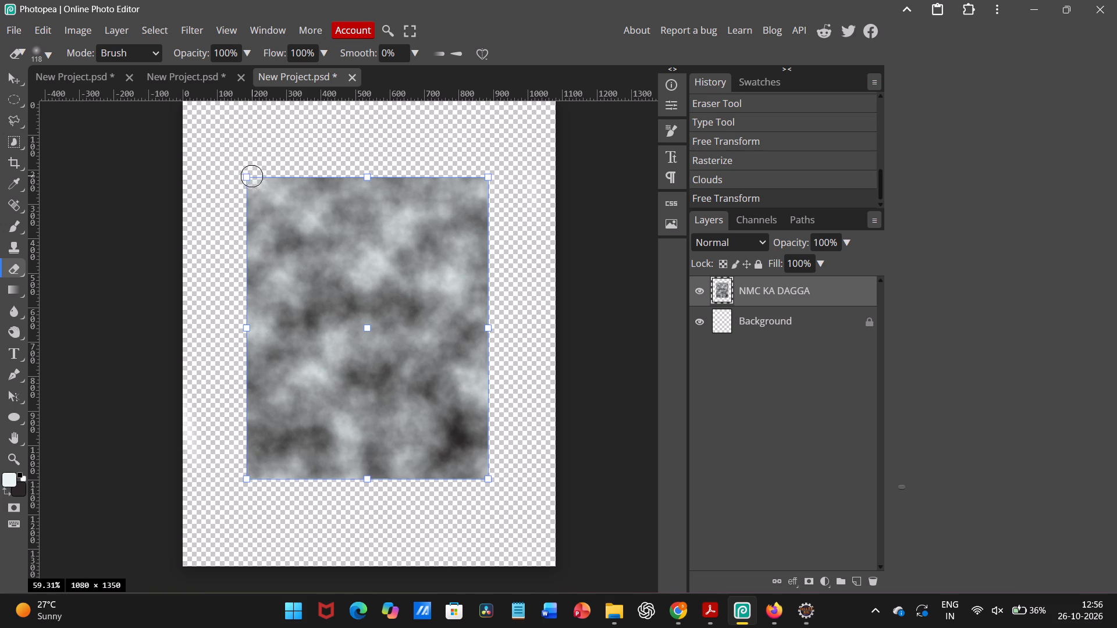
pyautogui.moveTo(261, 176); pyautogui.dragTo(428, 169)
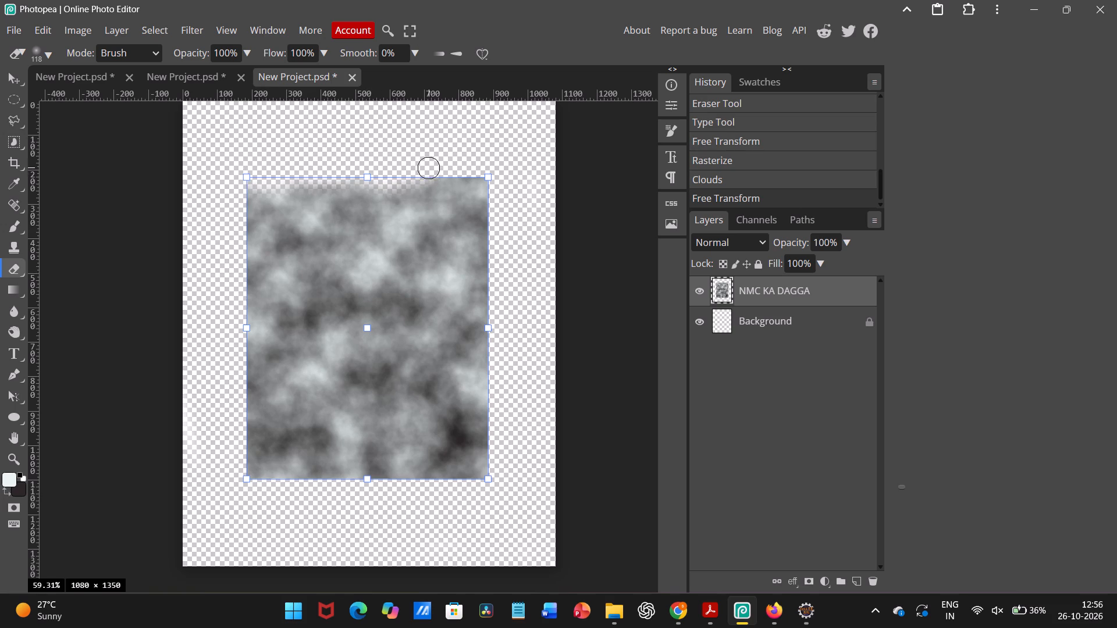
pyautogui.moveTo(428, 169); pyautogui.dragTo(497, 193)
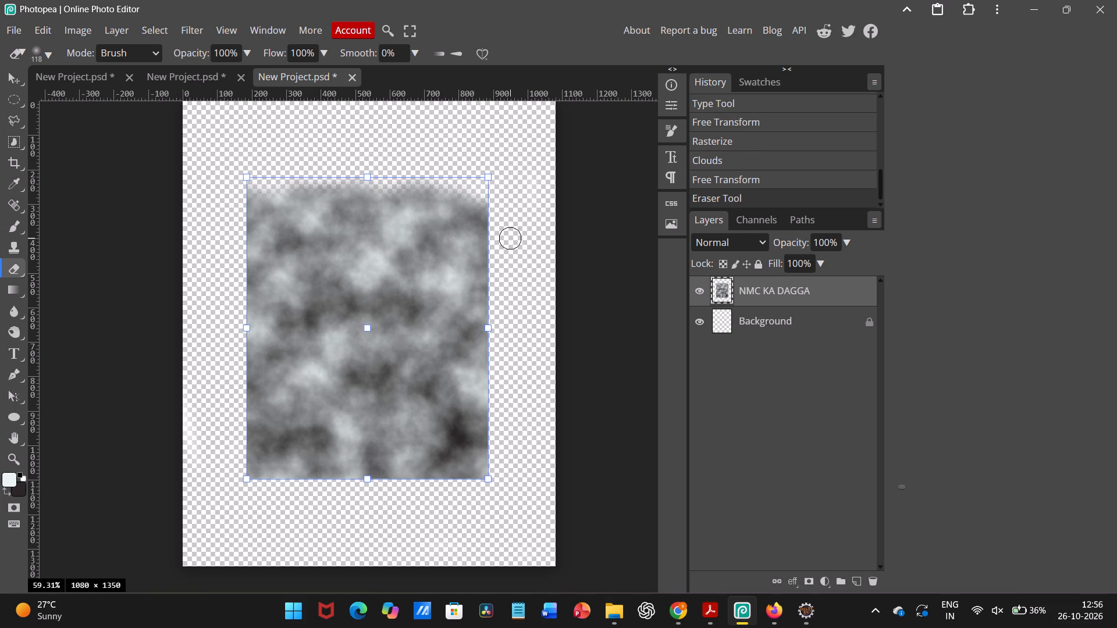
pyautogui.moveTo(510, 242); pyautogui.dragTo(489, 497)
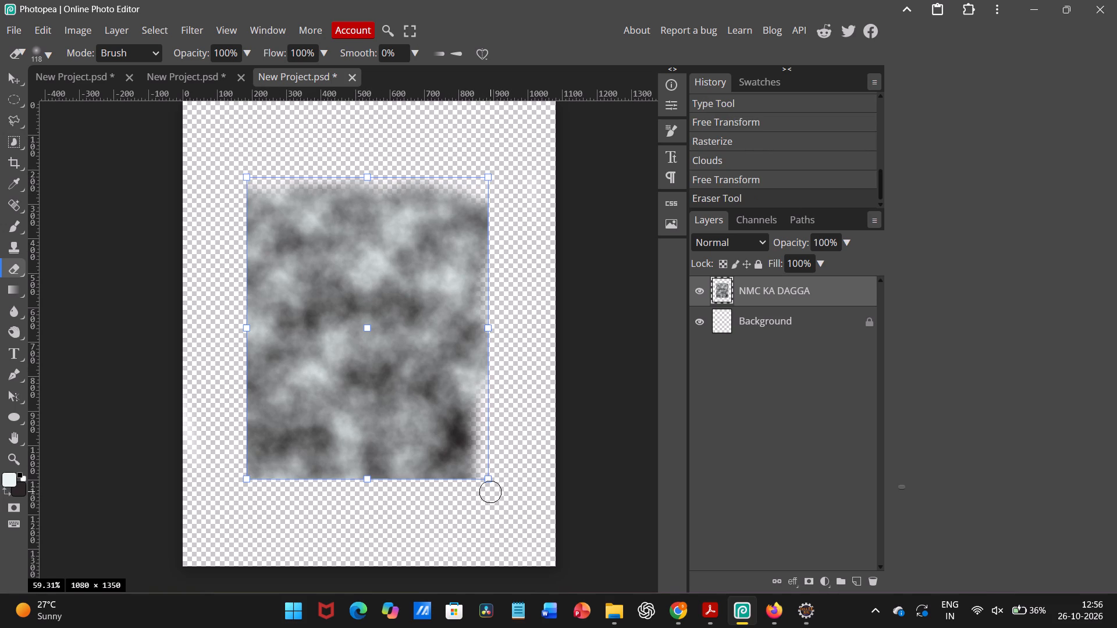
# Erase the bottom and left edges of the clouds image and its whole lower-left corner to give an irregular soft outline.
pyautogui.moveTo(489, 497); pyautogui.dragTo(441, 466)
pyautogui.click(441, 466)
pyautogui.moveTo(460, 462); pyautogui.dragTo(472, 469)
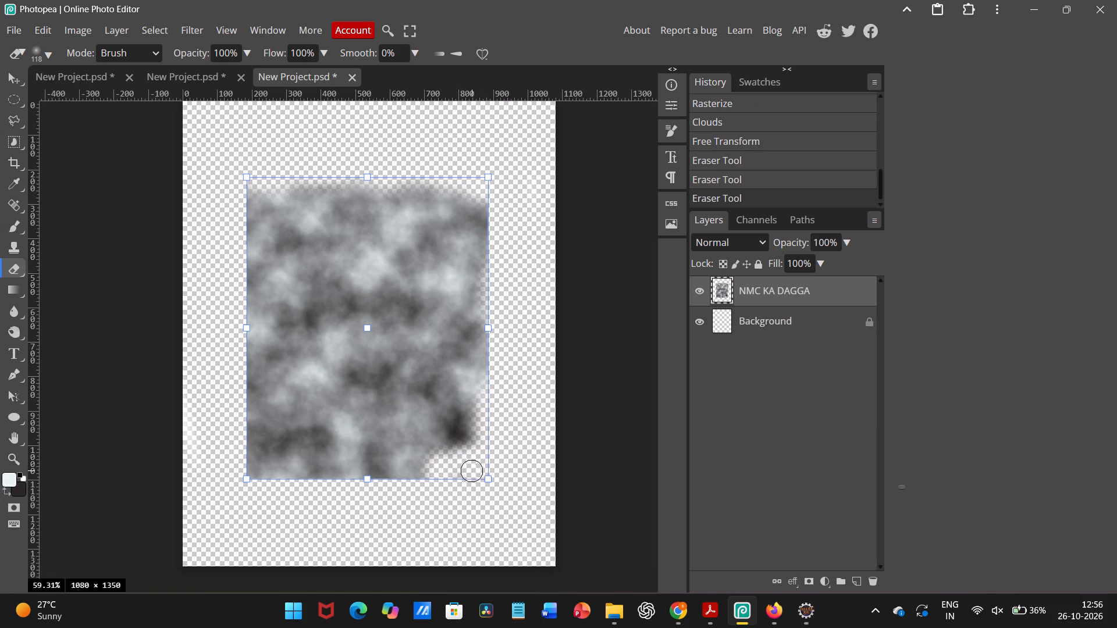
pyautogui.moveTo(472, 469); pyautogui.dragTo(341, 464)
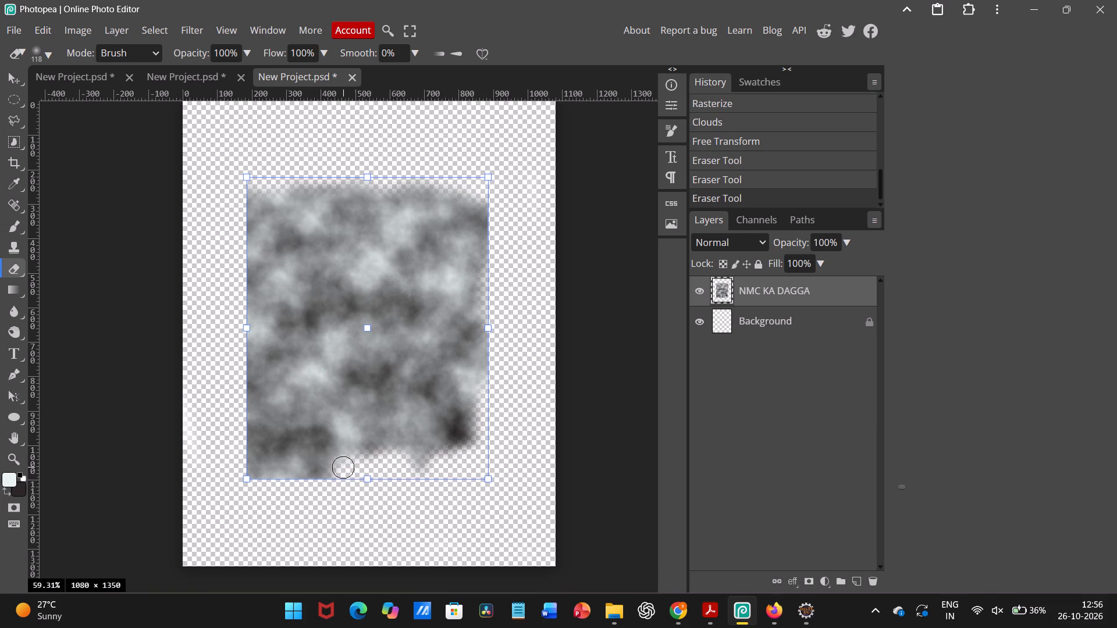
pyautogui.moveTo(341, 464); pyautogui.dragTo(314, 424)
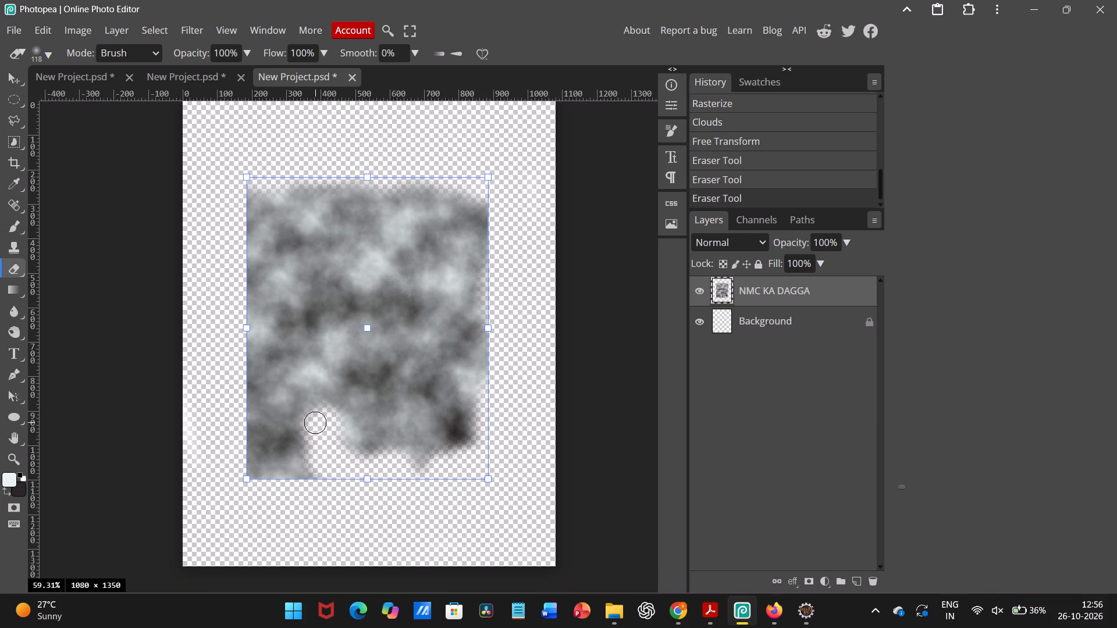
pyautogui.moveTo(314, 424); pyautogui.dragTo(278, 378)
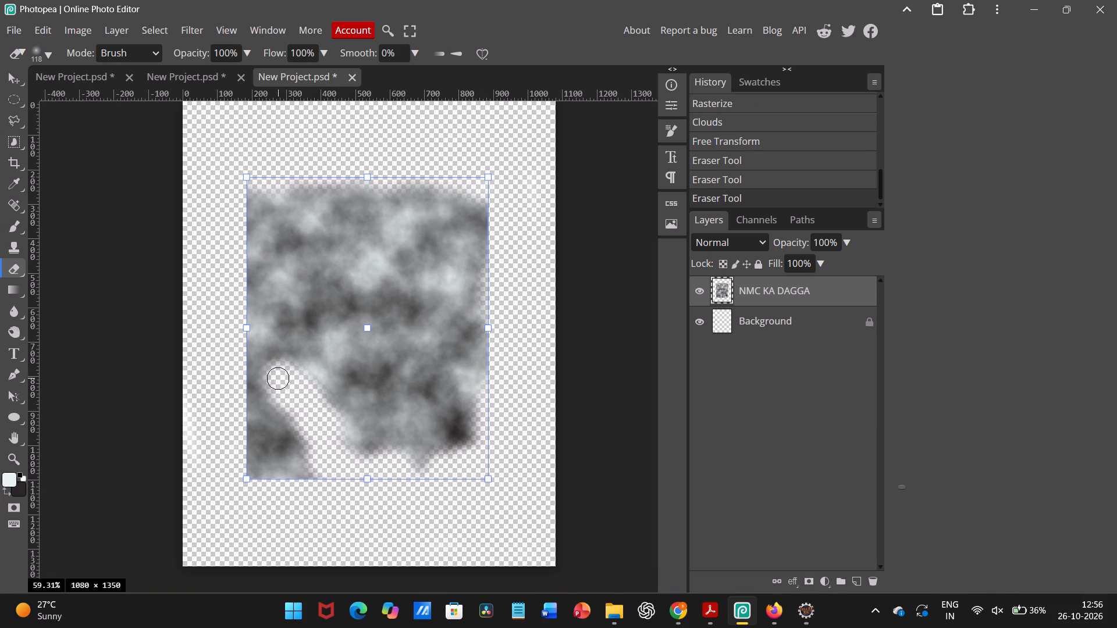
pyautogui.moveTo(278, 378); pyautogui.dragTo(249, 272)
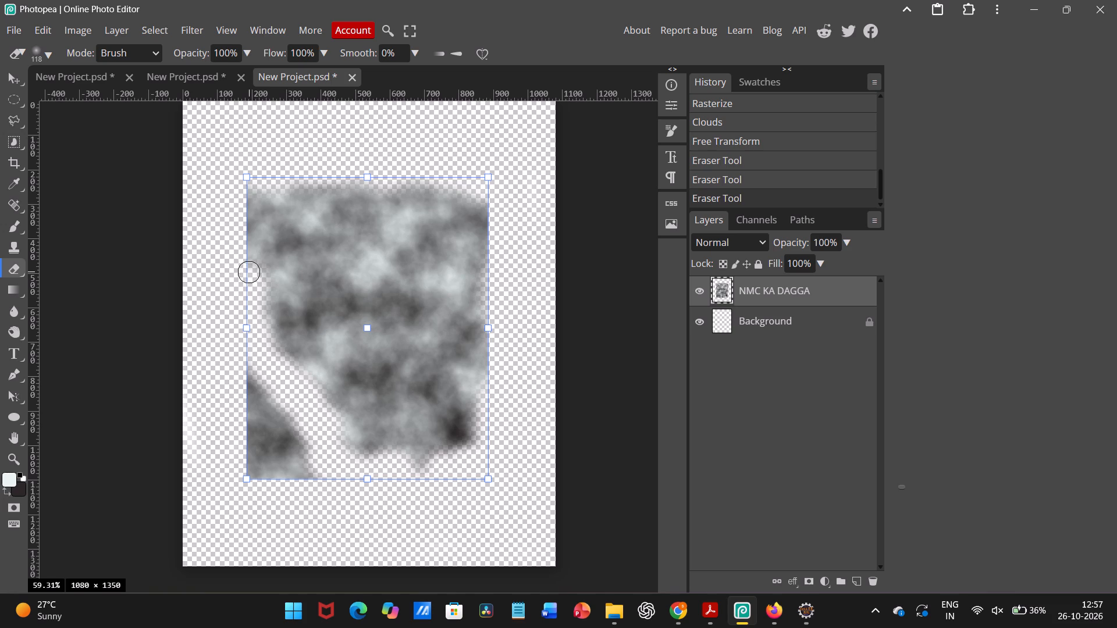
pyautogui.moveTo(249, 272); pyautogui.dragTo(281, 183)
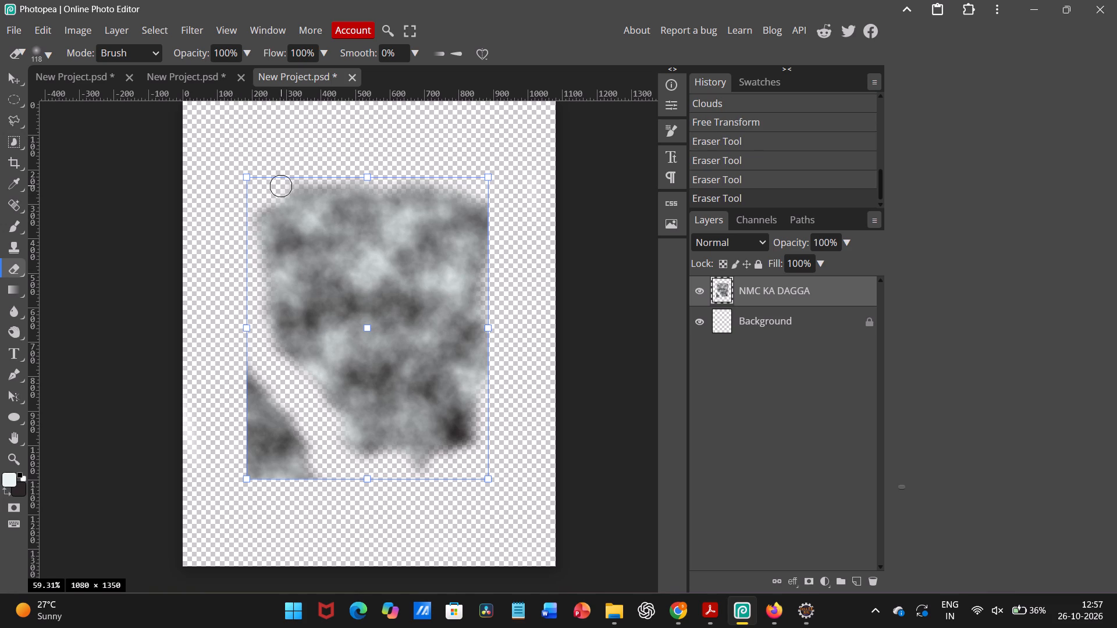
pyautogui.moveTo(256, 367); pyautogui.dragTo(275, 406)
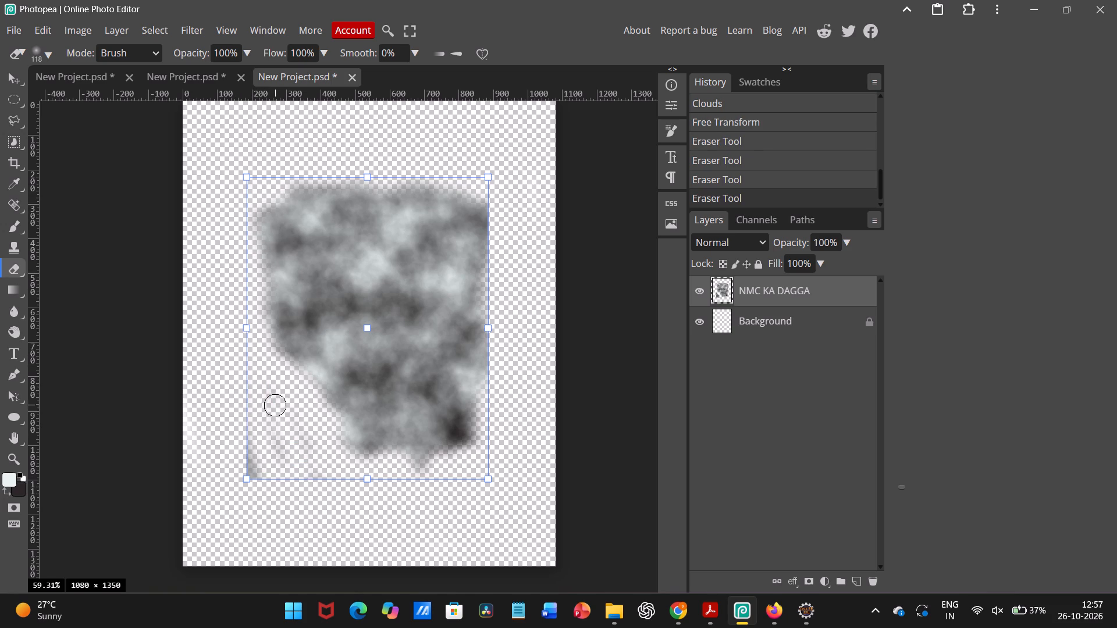
pyautogui.moveTo(275, 406); pyautogui.dragTo(387, 508)
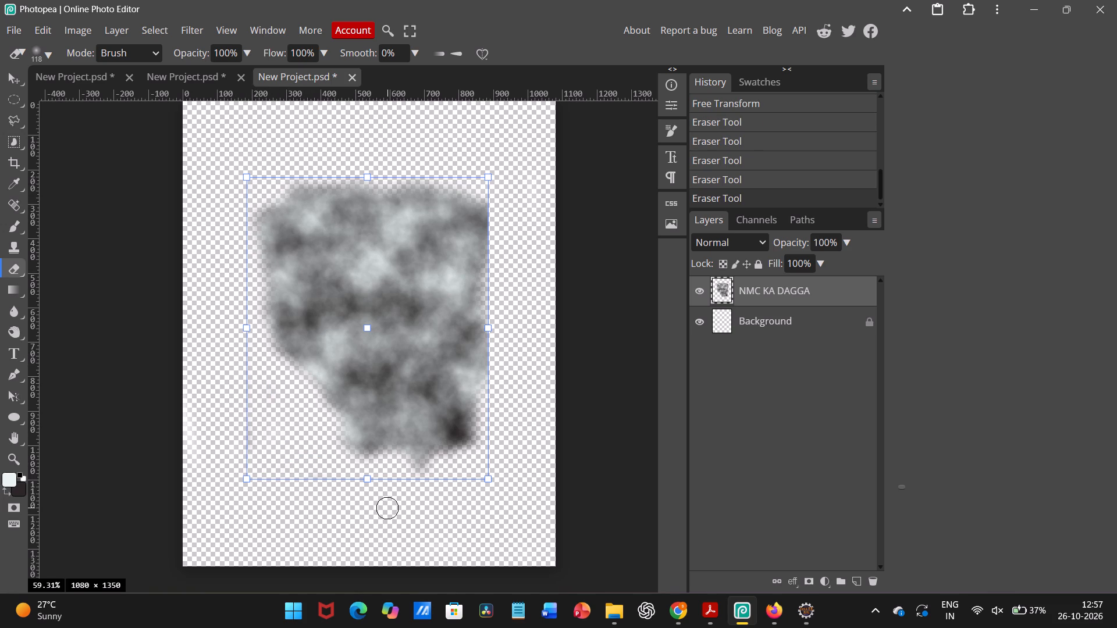
# Add a new empty layer directly above the Background layer, beneath the clouds.
pyautogui.click(734, 309)
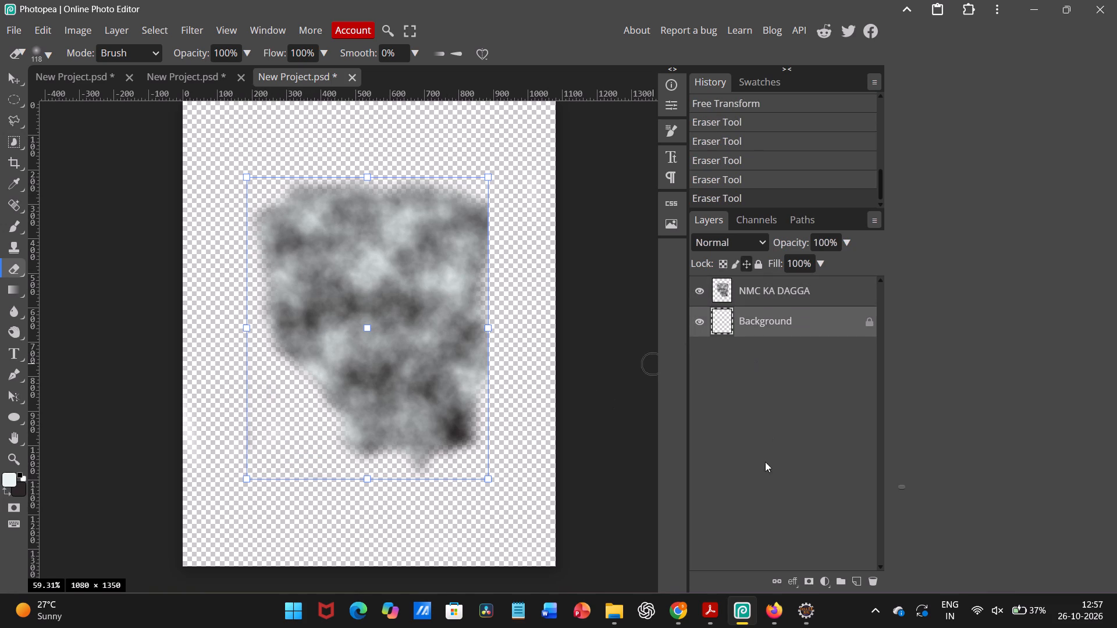
pyautogui.click(853, 577)
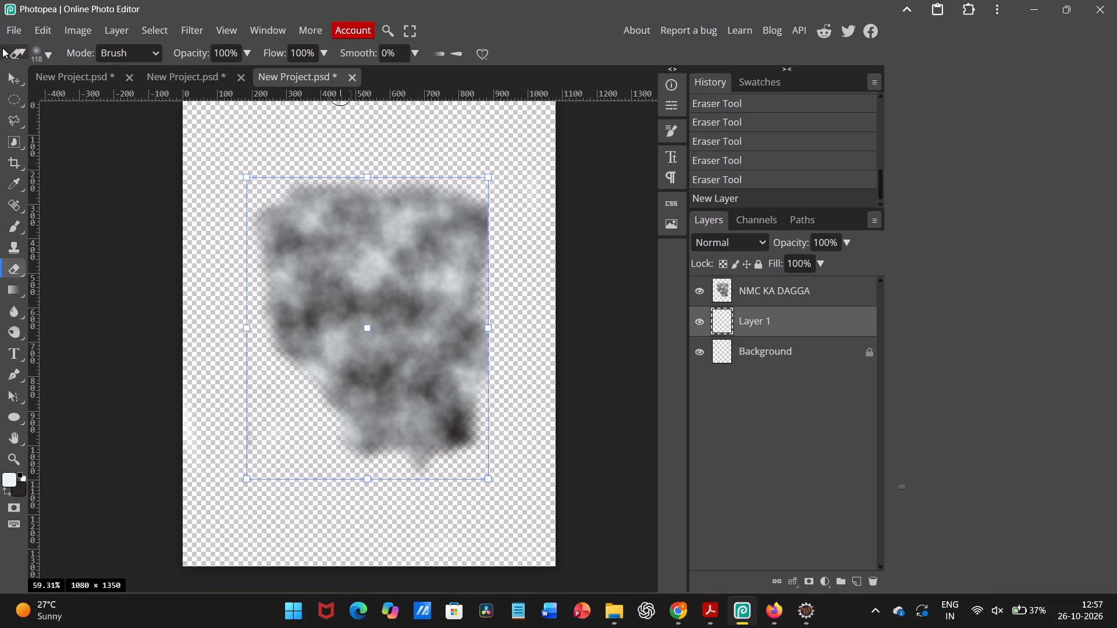
# Choose the Brush tool and set the foreground colour to pale aqua #9ff6e2.
pyautogui.click(16, 229)
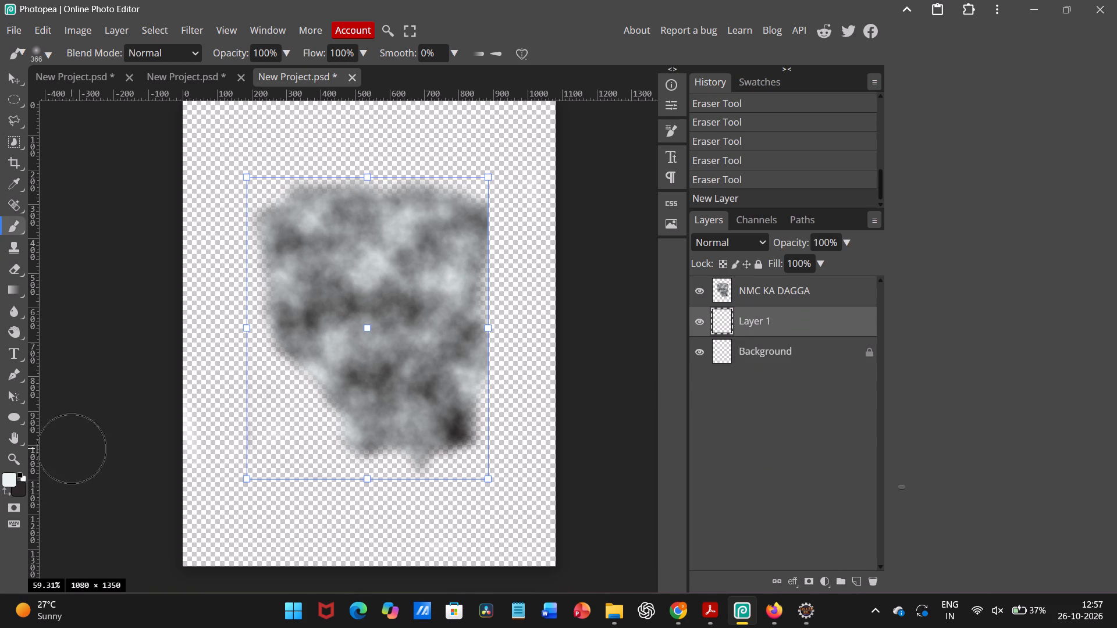
pyautogui.click(12, 474)
pyautogui.moveTo(189, 290); pyautogui.dragTo(211, 192)
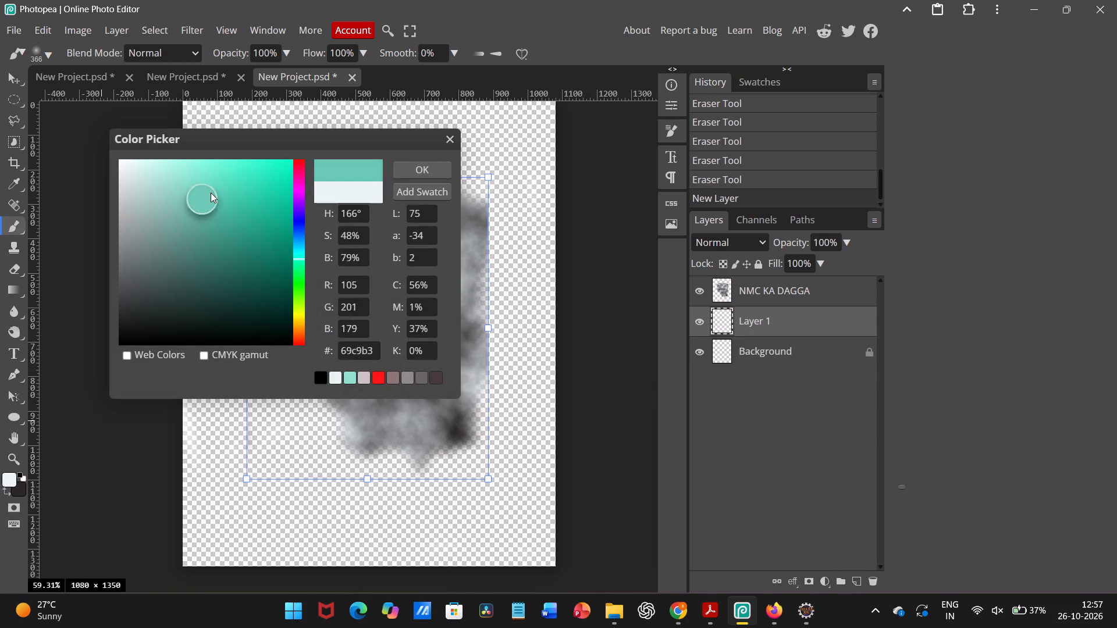
pyautogui.moveTo(211, 192); pyautogui.dragTo(234, 174)
pyautogui.moveTo(234, 174); pyautogui.dragTo(180, 166)
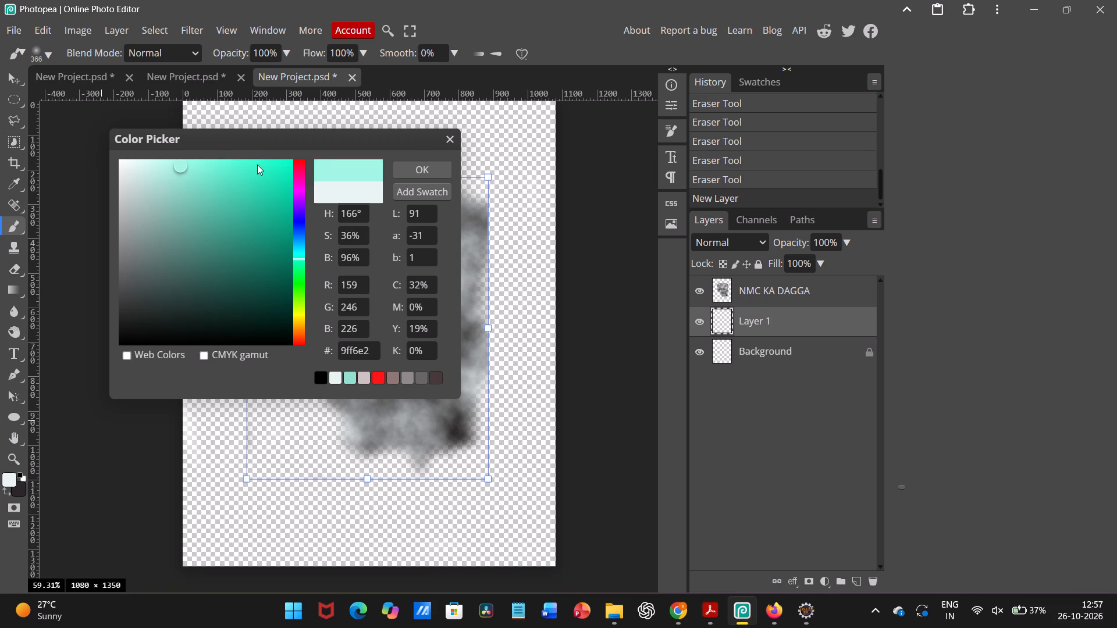
pyautogui.click(414, 166)
# Paint the top, left and bottom areas of the canvas pale aqua on Layer 1 with the 366 px soft brush.
pyautogui.moveTo(280, 148); pyautogui.dragTo(485, 162)
pyautogui.scroll(1, 485, 162)
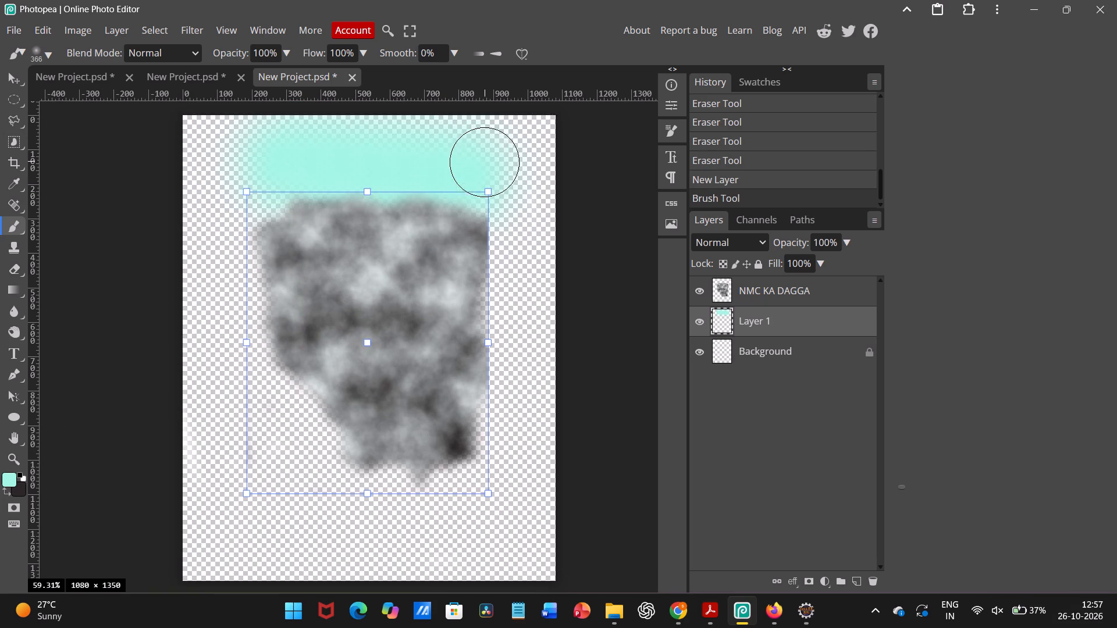
pyautogui.scroll(1, 485, 162)
pyautogui.moveTo(485, 162); pyautogui.dragTo(126, 224)
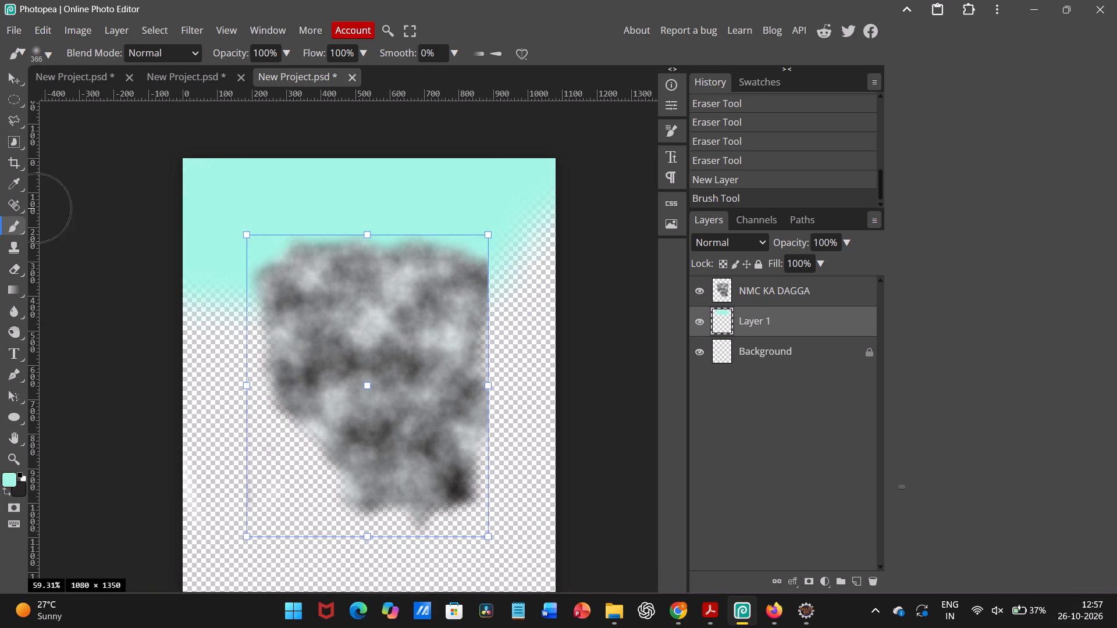
pyautogui.moveTo(126, 224); pyautogui.dragTo(300, 468)
pyautogui.scroll(-1, 300, 468)
pyautogui.moveTo(217, 432); pyautogui.dragTo(387, 424)
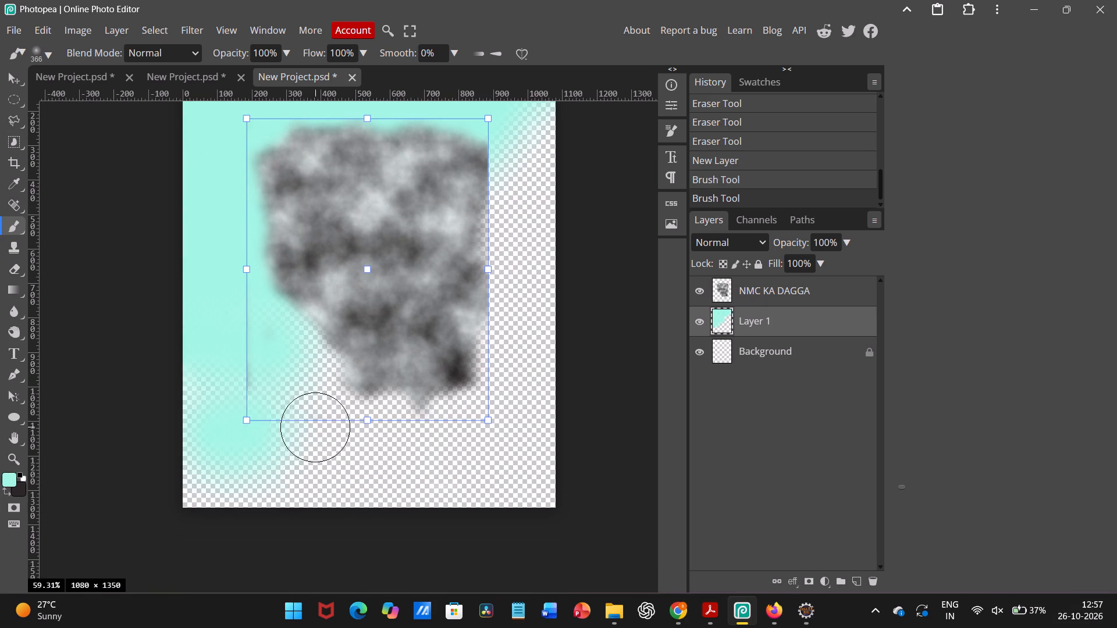
pyautogui.moveTo(387, 424); pyautogui.dragTo(461, 503)
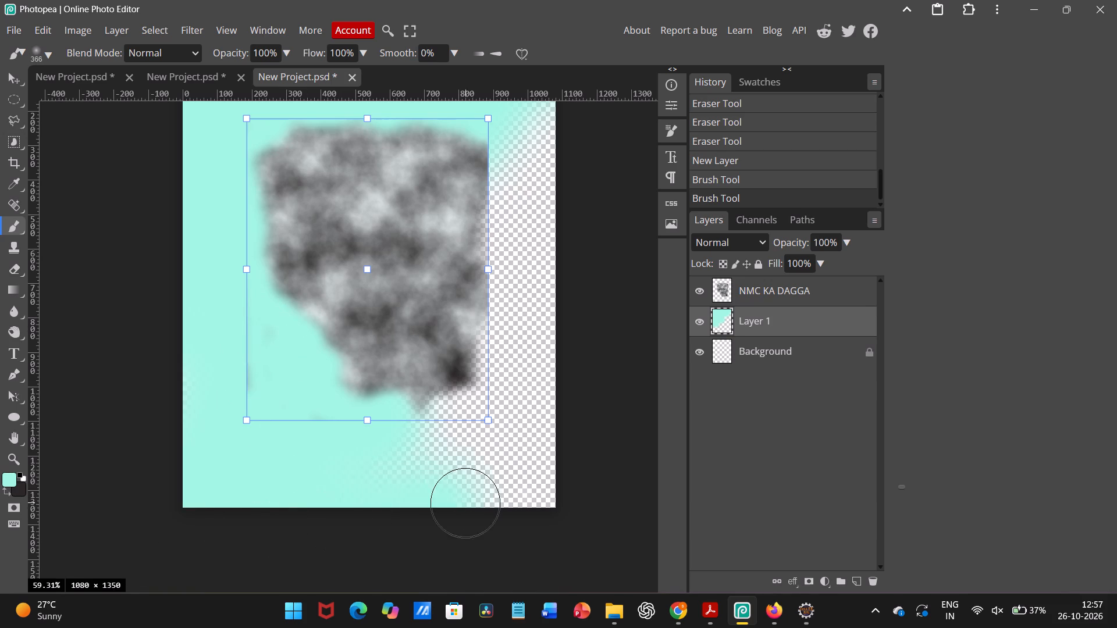
pyautogui.moveTo(461, 503); pyautogui.dragTo(558, 406)
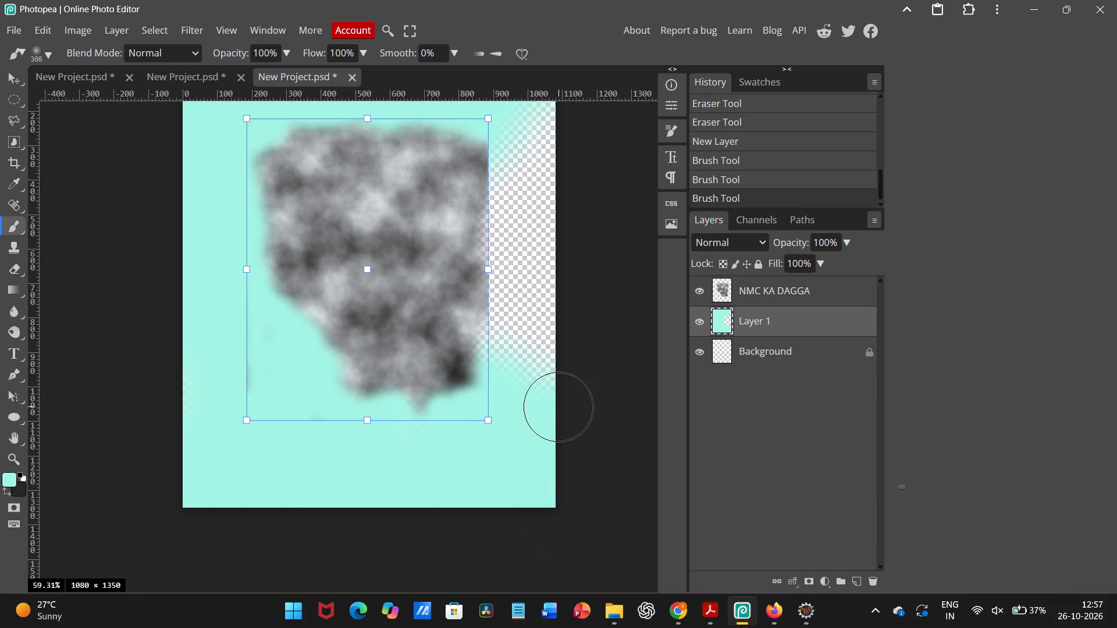
# Paint over the remaining transparent area along the canvas's right side so Layer 1 is filled with pale aqua.
pyautogui.scroll(1, 558, 406)
pyautogui.moveTo(502, 480); pyautogui.dragTo(462, 390)
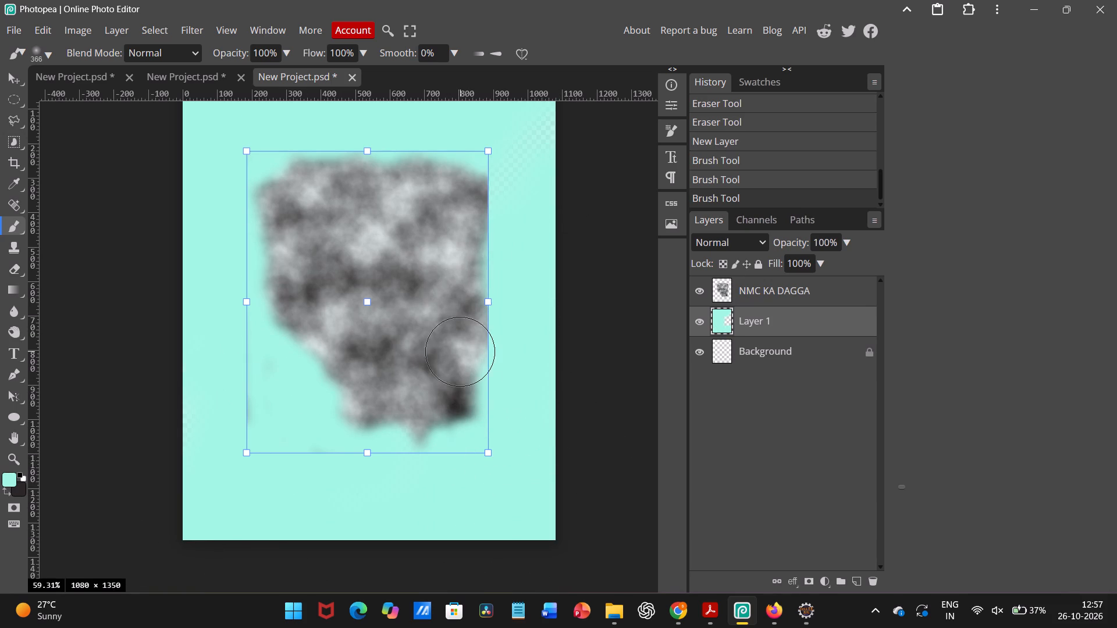
pyautogui.moveTo(462, 390); pyautogui.dragTo(461, 308)
pyautogui.moveTo(490, 241); pyautogui.dragTo(485, 549)
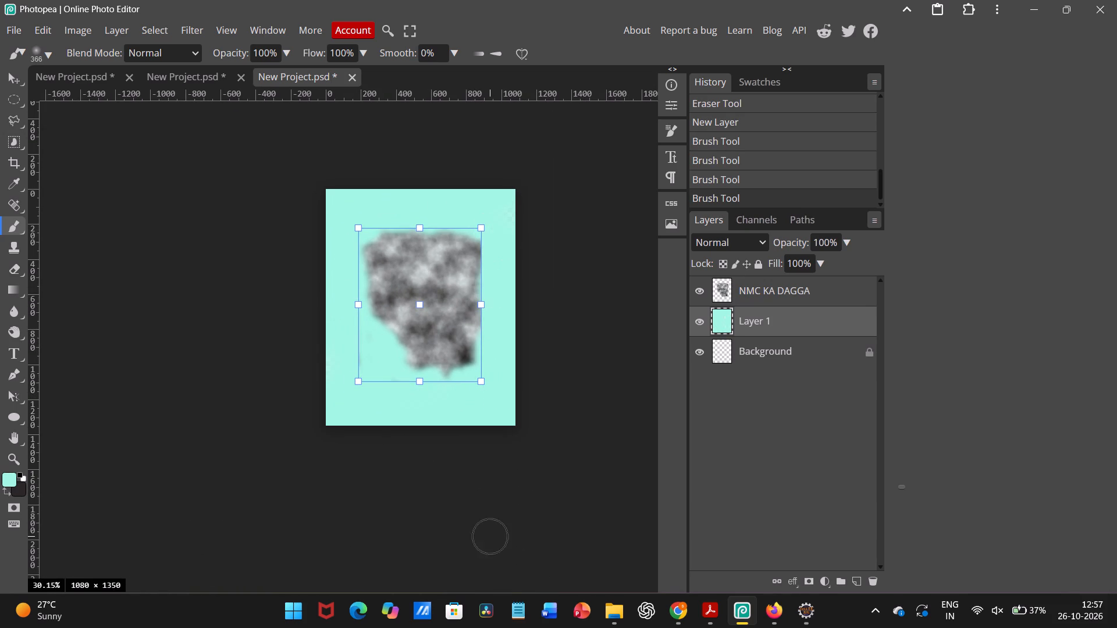
pyautogui.moveTo(485, 549); pyautogui.dragTo(431, 222)
pyautogui.scroll(1, 431, 222)
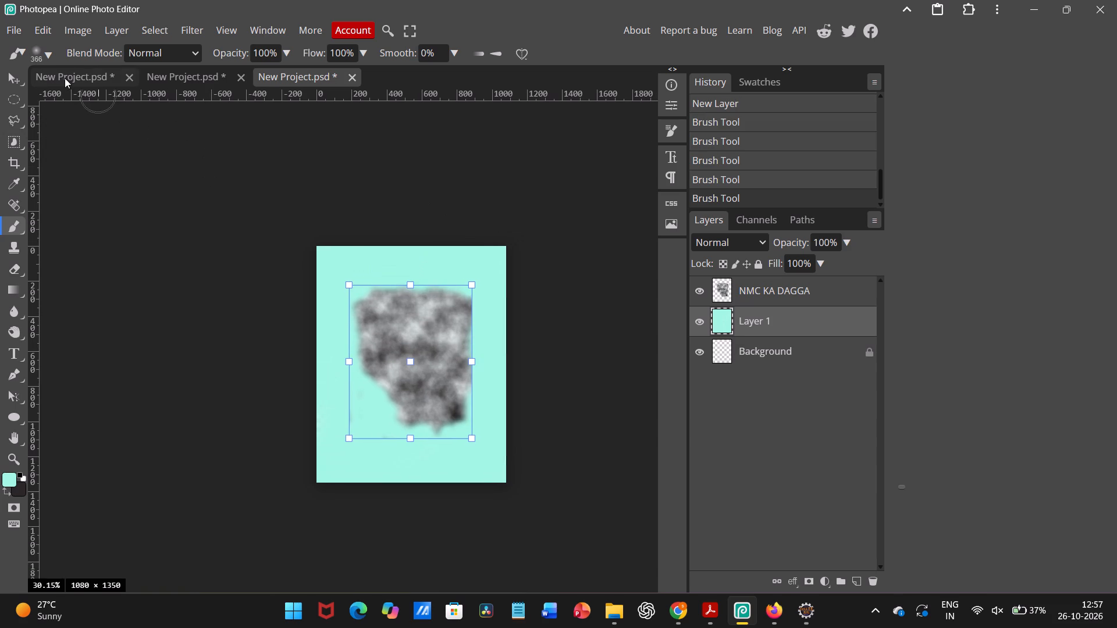
# Delete the clouds layer "NMC KA DAGGA" from the design.
pyautogui.click(15, 73)
pyautogui.click(200, 273)
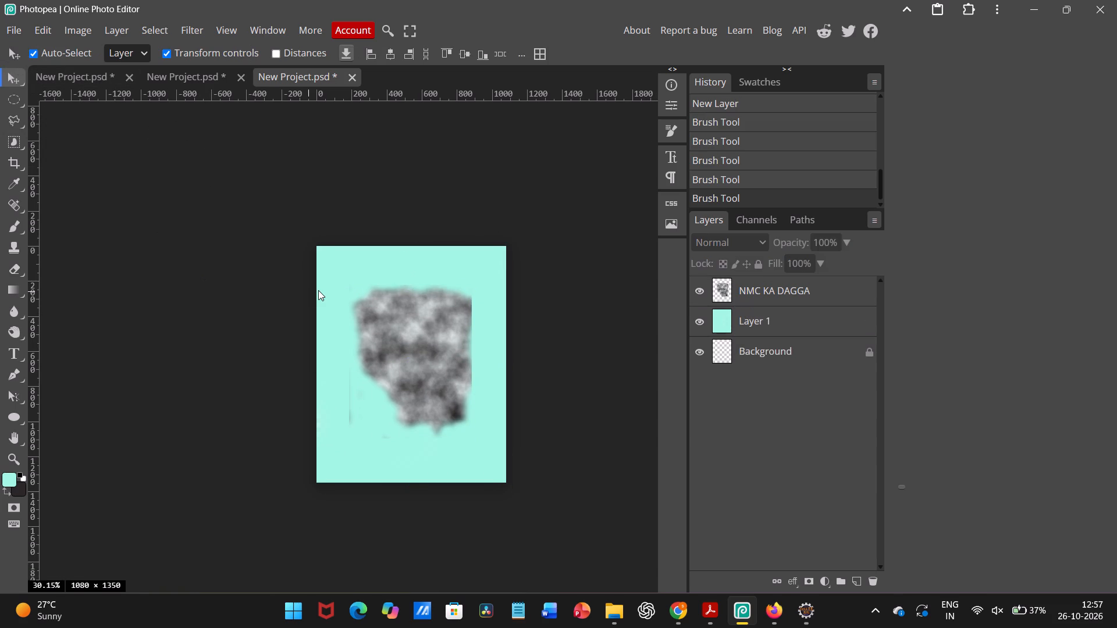
pyautogui.hscroll(-1, 318, 290)
pyautogui.click(419, 303)
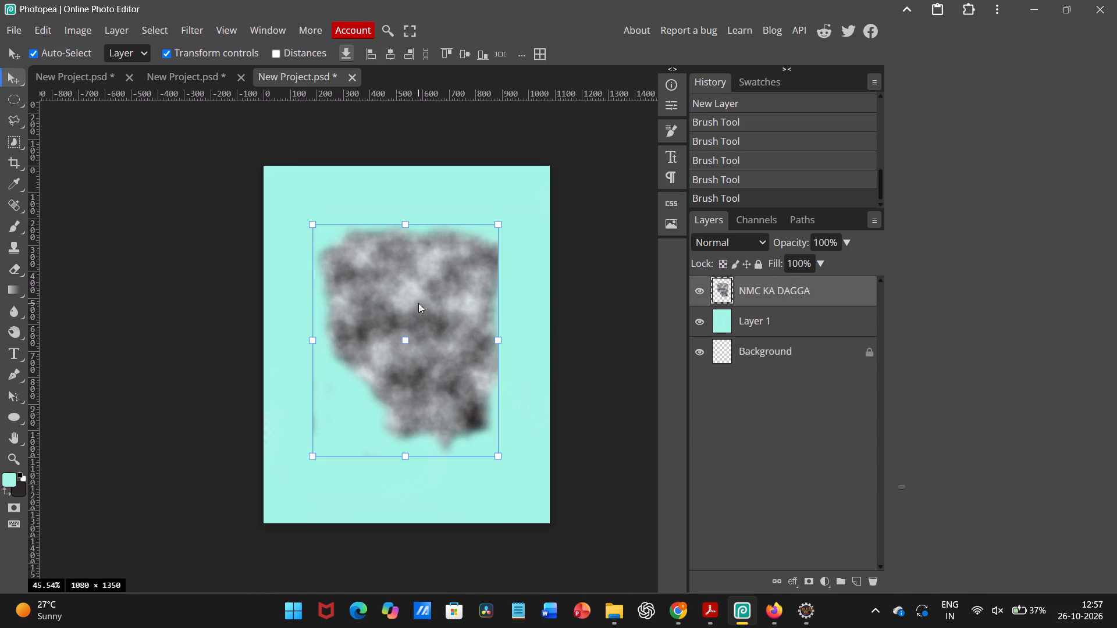
pyautogui.press('Delete')
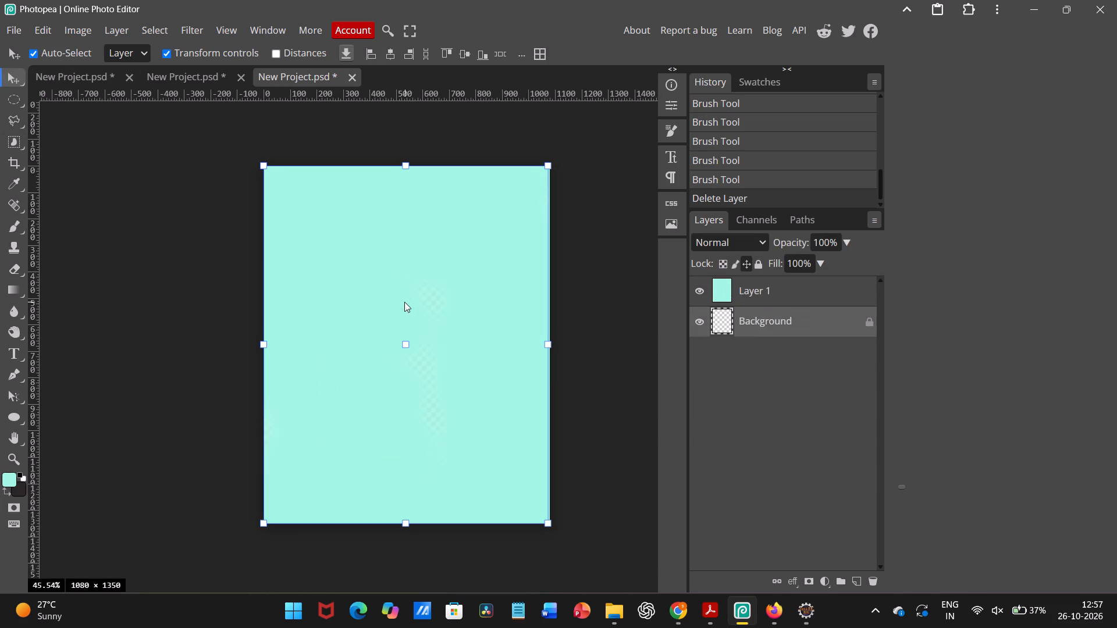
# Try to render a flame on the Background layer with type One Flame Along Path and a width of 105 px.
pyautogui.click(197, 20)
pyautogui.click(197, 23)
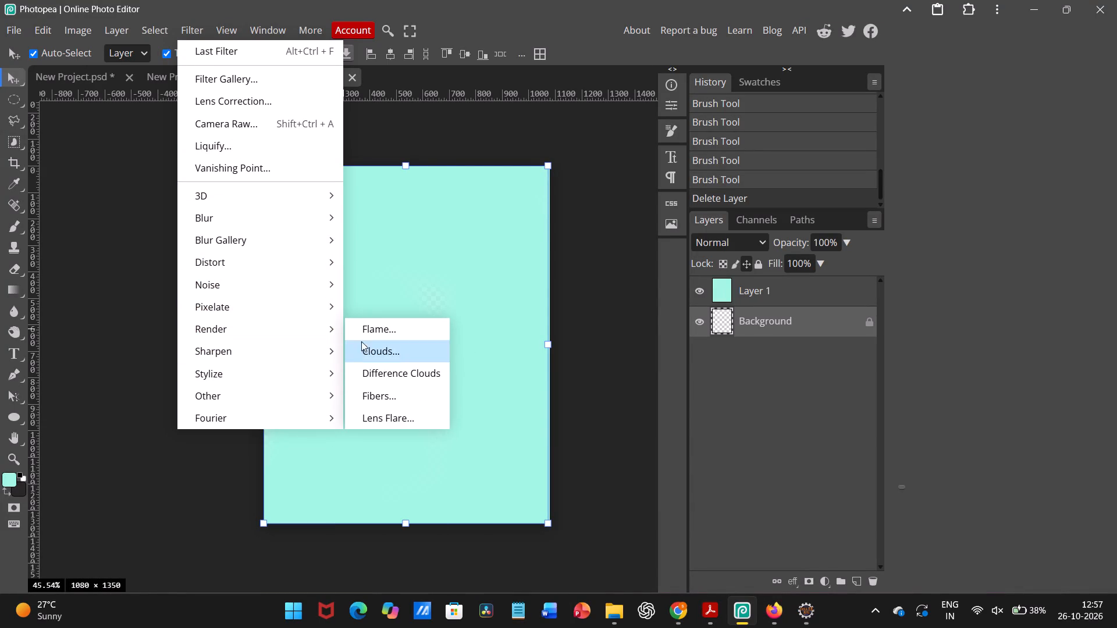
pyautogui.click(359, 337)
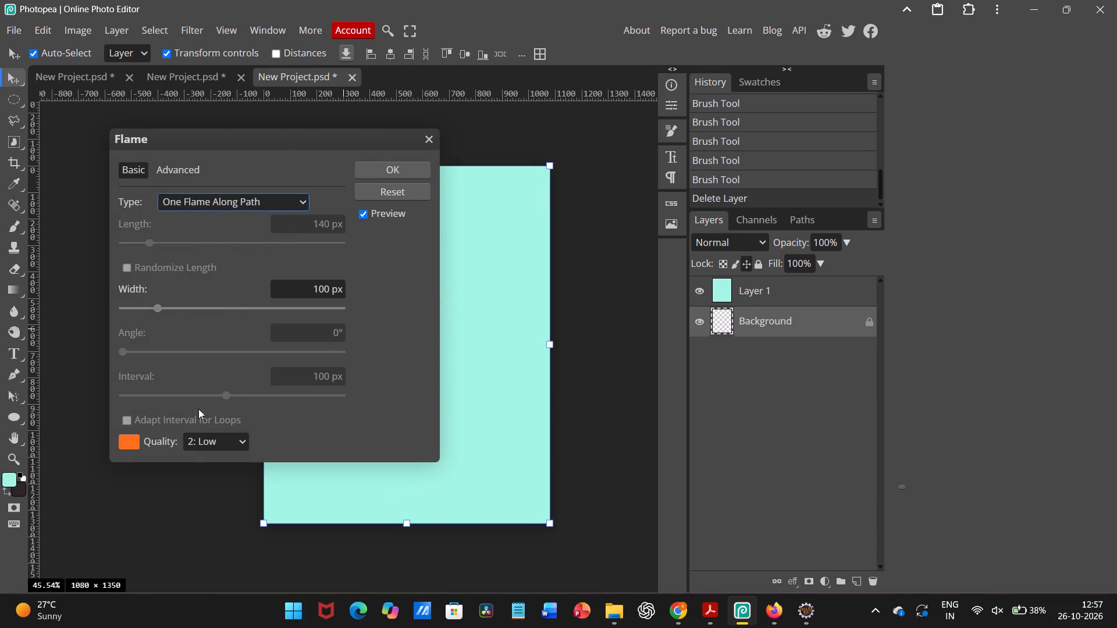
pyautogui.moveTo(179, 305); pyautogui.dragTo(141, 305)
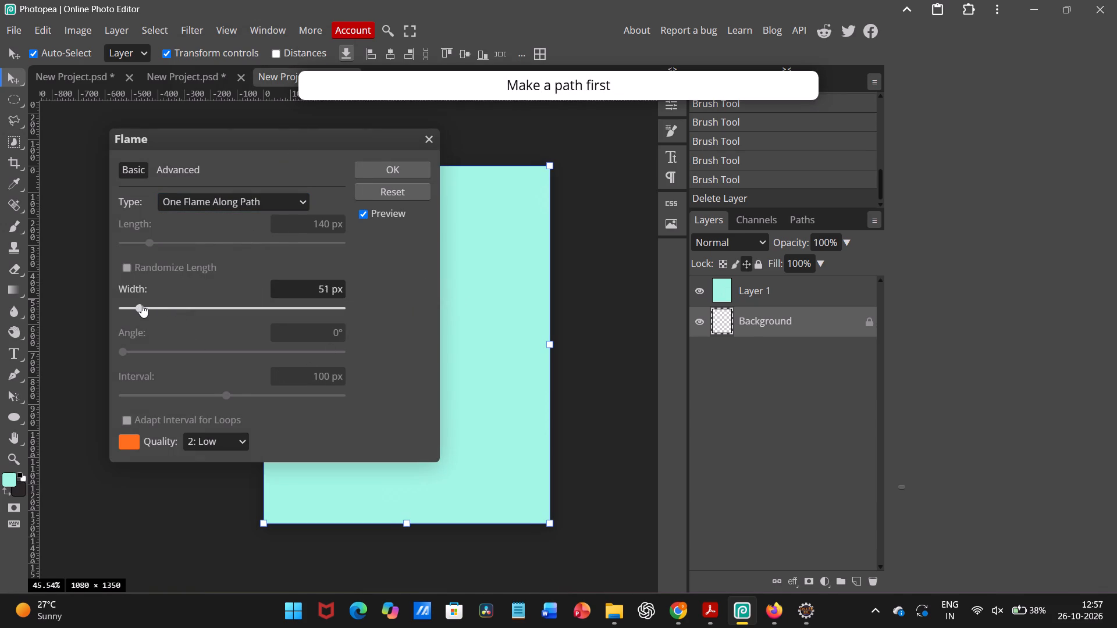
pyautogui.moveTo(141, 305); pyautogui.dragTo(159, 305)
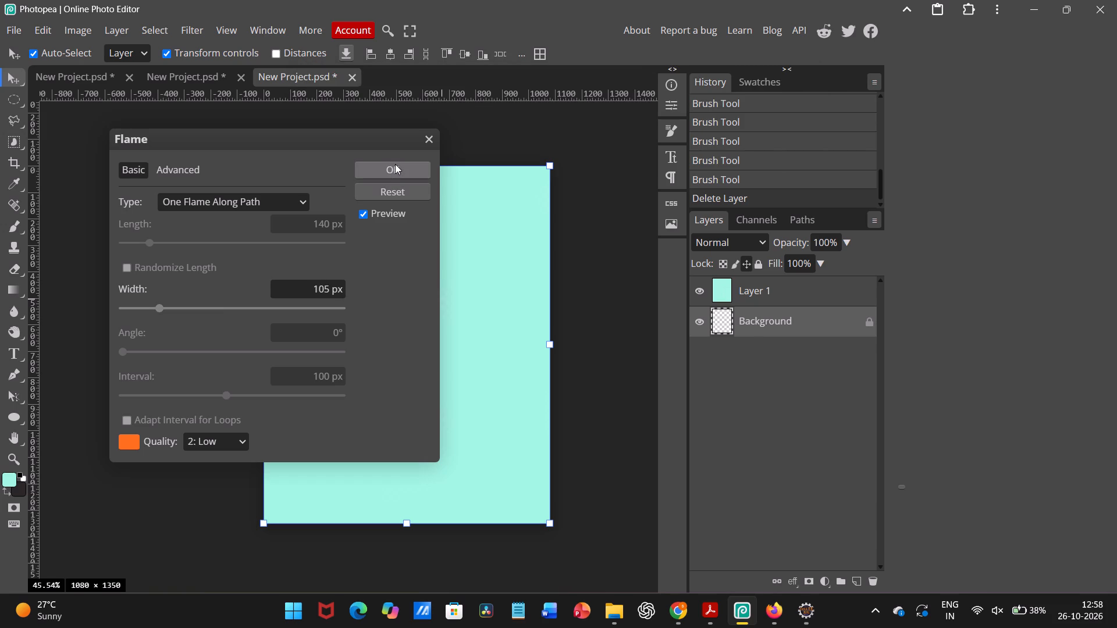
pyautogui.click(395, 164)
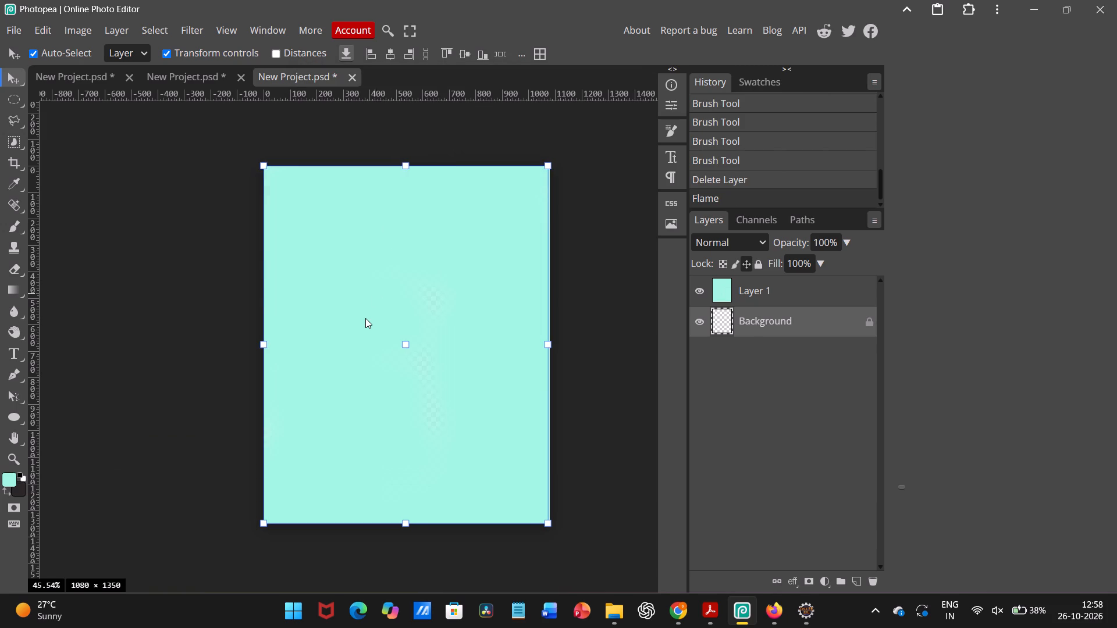
# Draw a small four-sided Polygonal Lasso selection on Layer 1, in the upper-left part of the canvas.
pyautogui.click(364, 320)
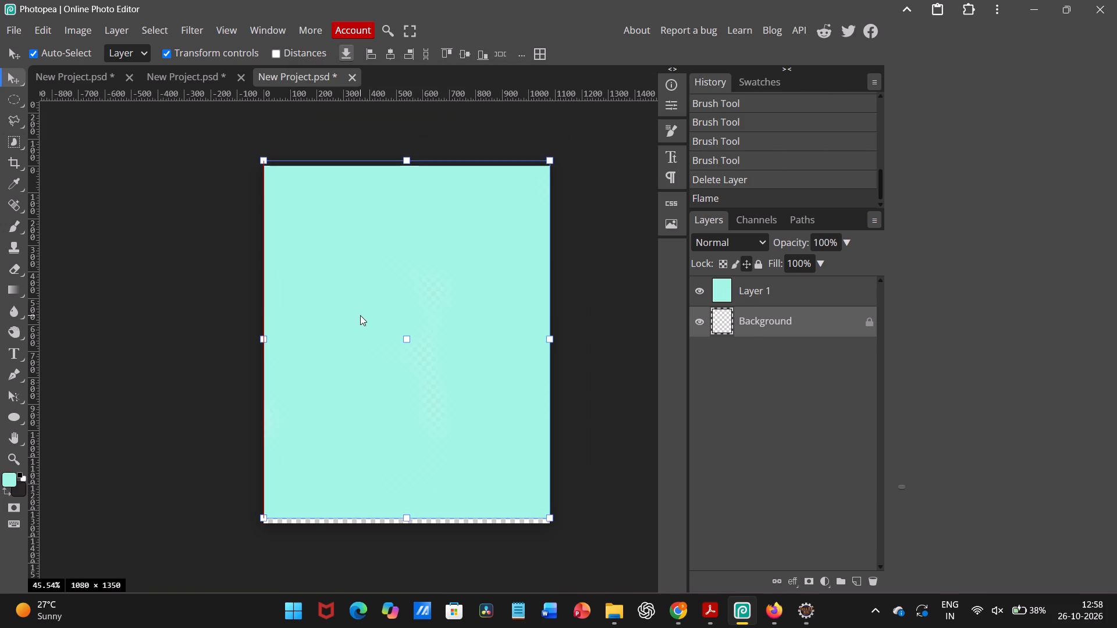
pyautogui.click(396, 317)
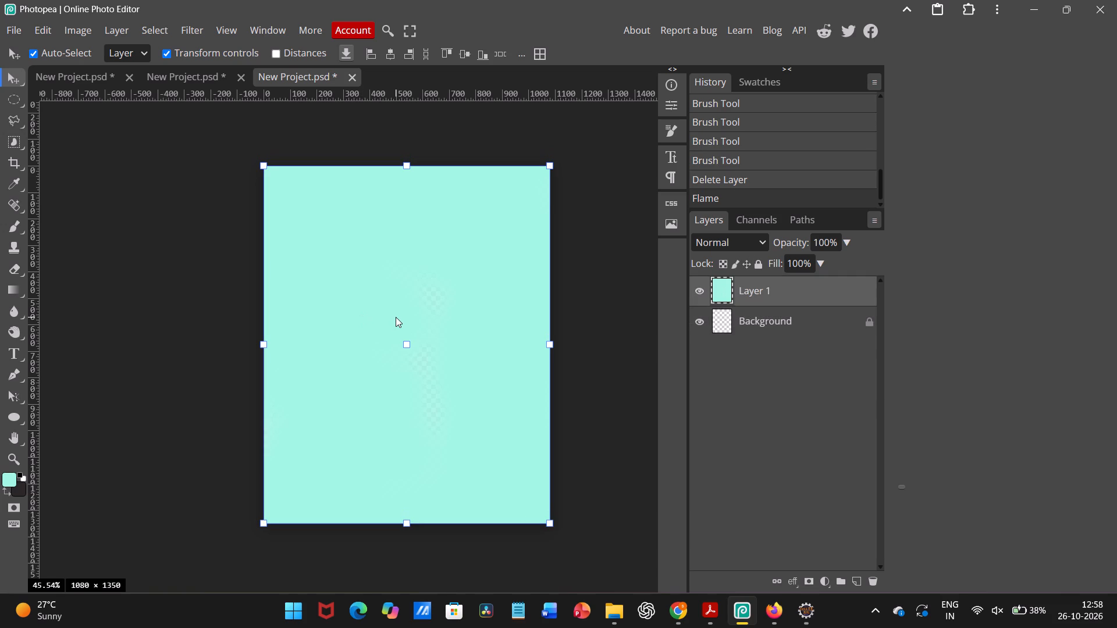
pyautogui.click(16, 117)
pyautogui.moveTo(276, 263); pyautogui.dragTo(387, 281)
pyautogui.moveTo(376, 280); pyautogui.dragTo(365, 279)
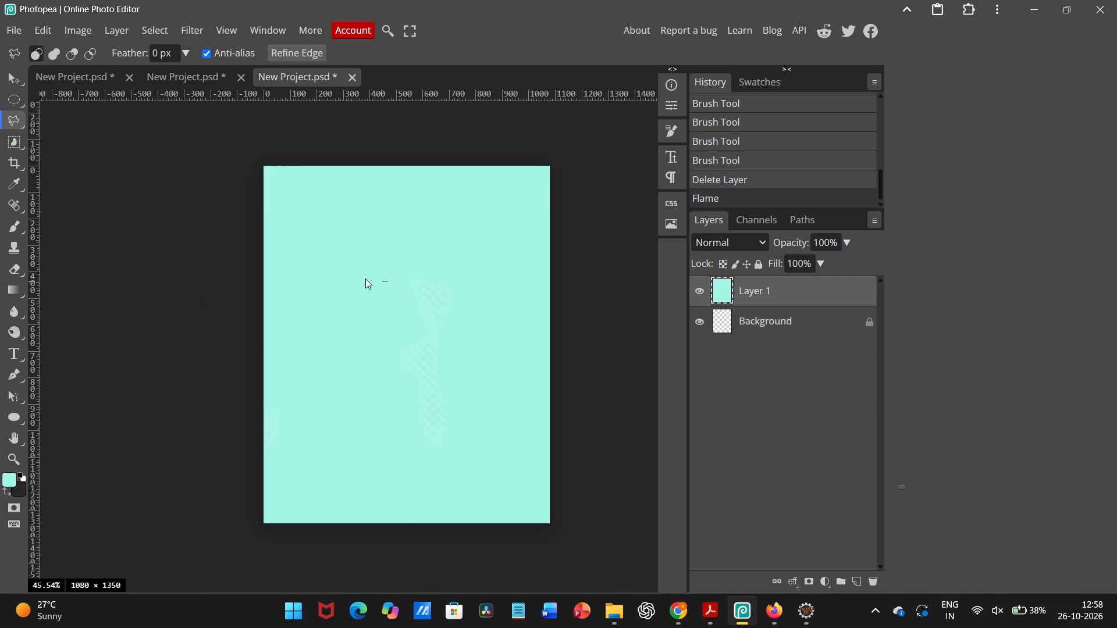
pyautogui.moveTo(365, 279); pyautogui.dragTo(320, 262)
pyautogui.click(322, 303)
pyautogui.click(382, 303)
pyautogui.click(390, 283)
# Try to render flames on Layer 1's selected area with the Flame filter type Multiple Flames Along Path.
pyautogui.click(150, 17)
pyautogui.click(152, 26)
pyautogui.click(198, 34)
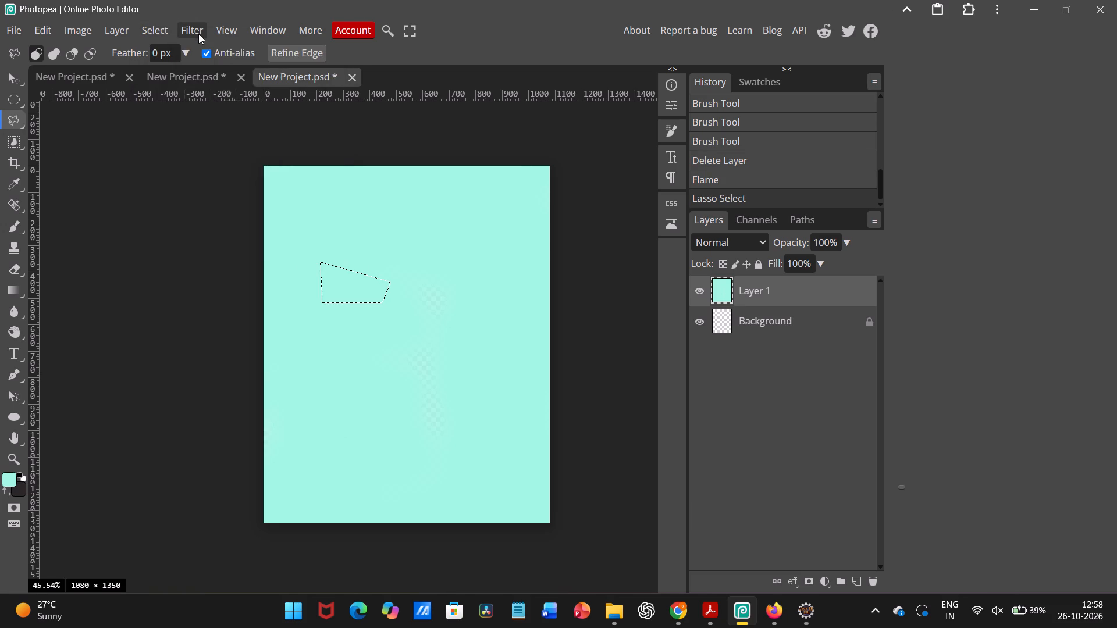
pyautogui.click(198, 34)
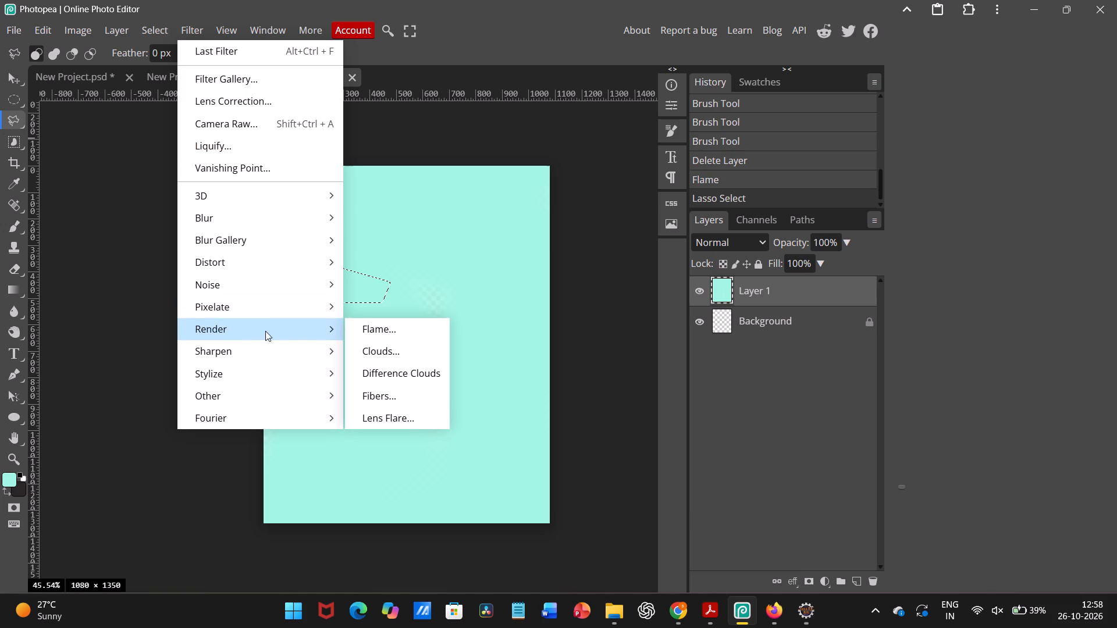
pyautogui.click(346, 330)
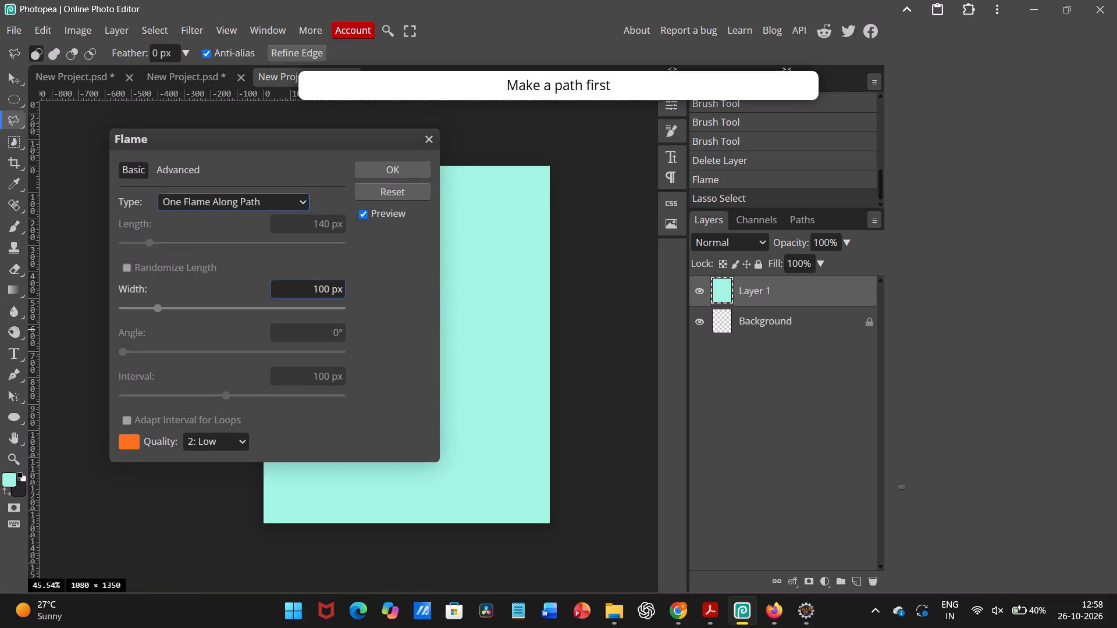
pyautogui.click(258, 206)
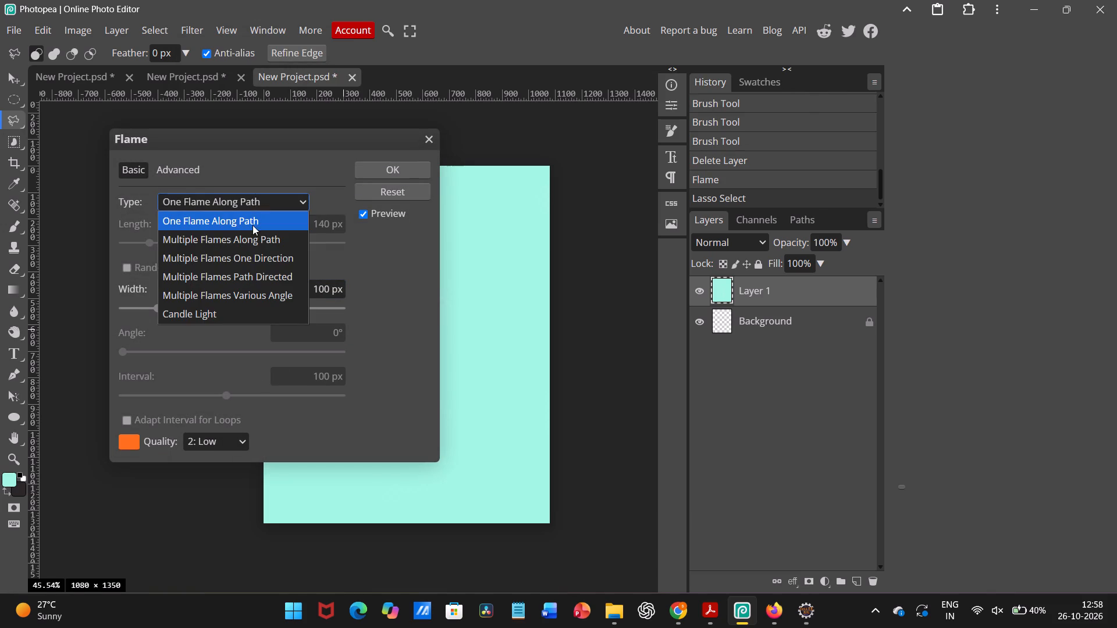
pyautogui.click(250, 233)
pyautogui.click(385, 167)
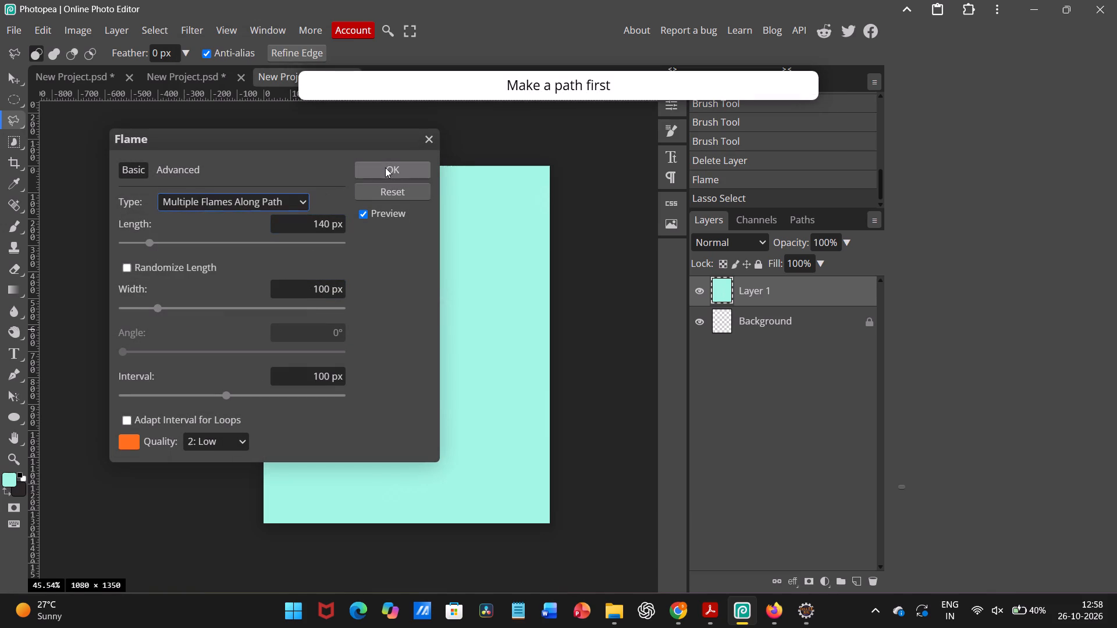
# Move the four-sided selection outline rightward and slightly up towards the middle of the canvas.
pyautogui.moveTo(354, 277); pyautogui.dragTo(404, 267)
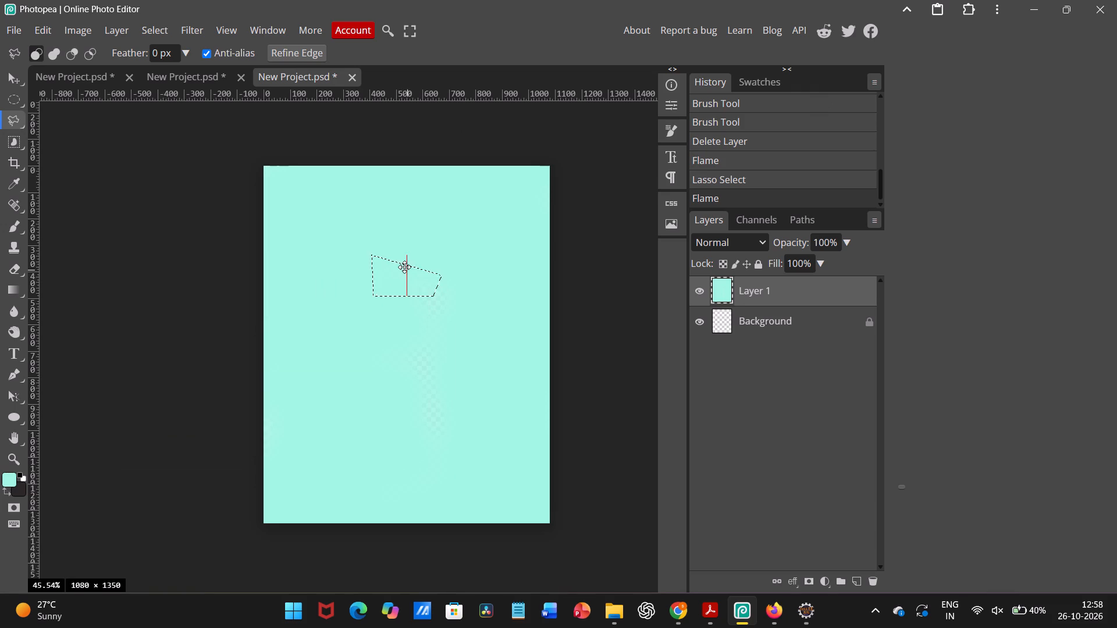
pyautogui.moveTo(404, 267); pyautogui.dragTo(401, 258)
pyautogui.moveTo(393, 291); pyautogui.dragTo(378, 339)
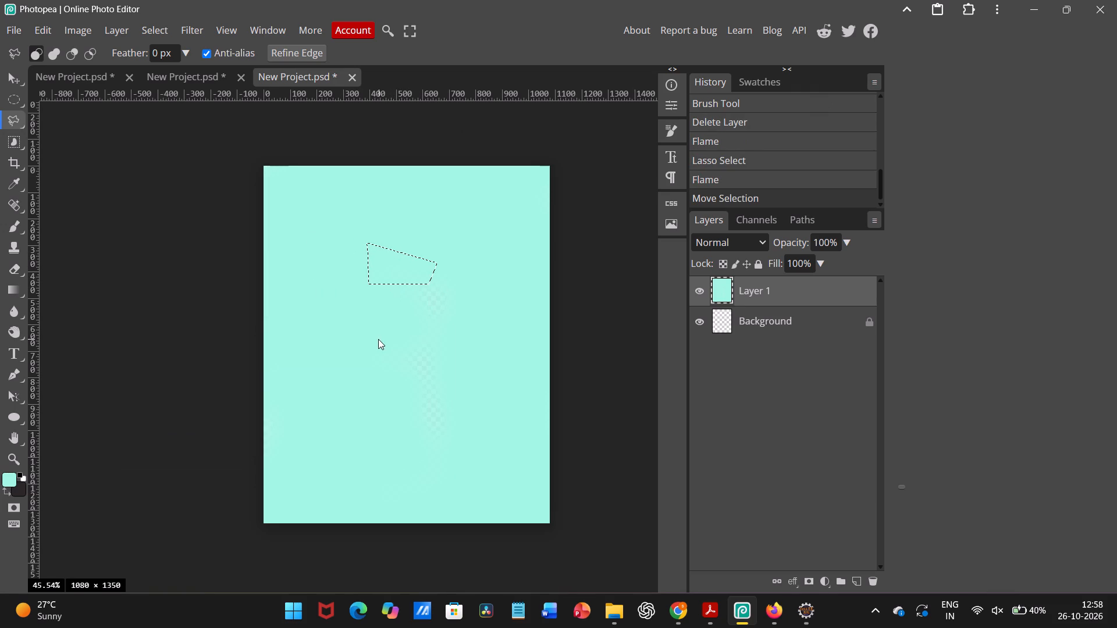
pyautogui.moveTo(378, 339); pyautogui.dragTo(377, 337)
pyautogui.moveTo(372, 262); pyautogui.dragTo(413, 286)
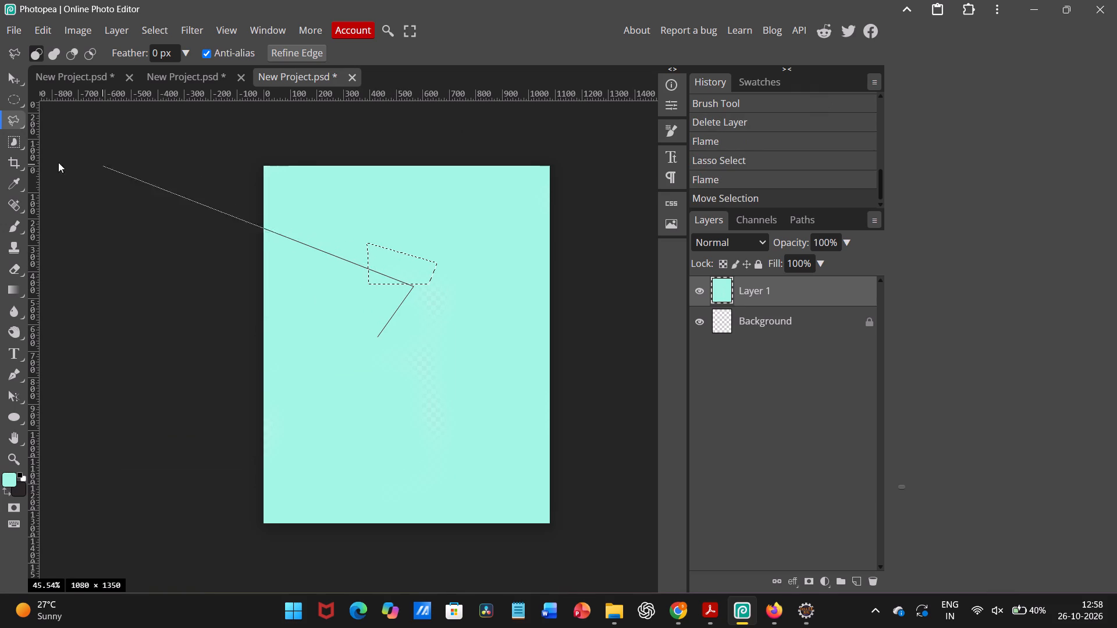
# Scale the selected area of Layer 1 to 259.4% and place it horizontally centred in the canvas's upper part.
pyautogui.click(16, 74)
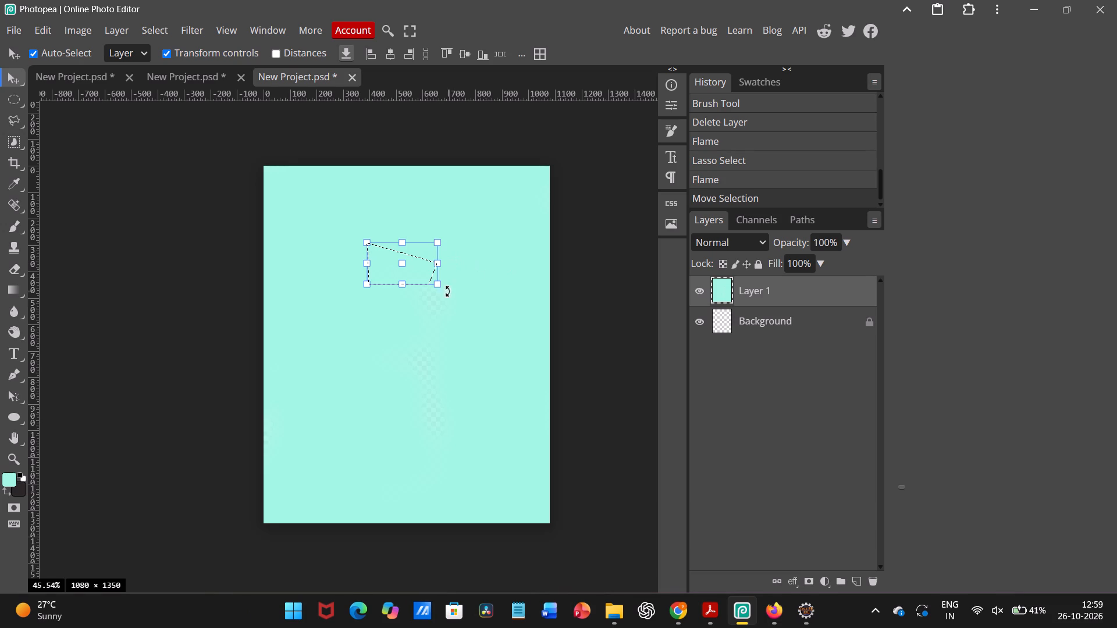
pyautogui.moveTo(437, 284); pyautogui.dragTo(507, 421)
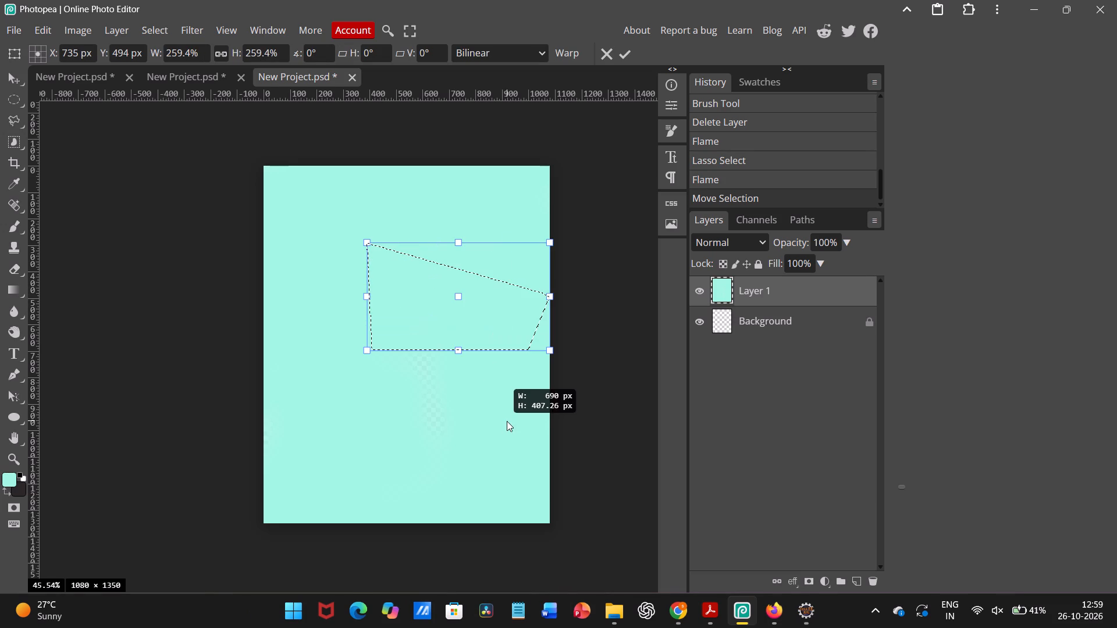
pyautogui.moveTo(507, 421); pyautogui.dragTo(507, 422)
pyautogui.moveTo(473, 326); pyautogui.dragTo(407, 329)
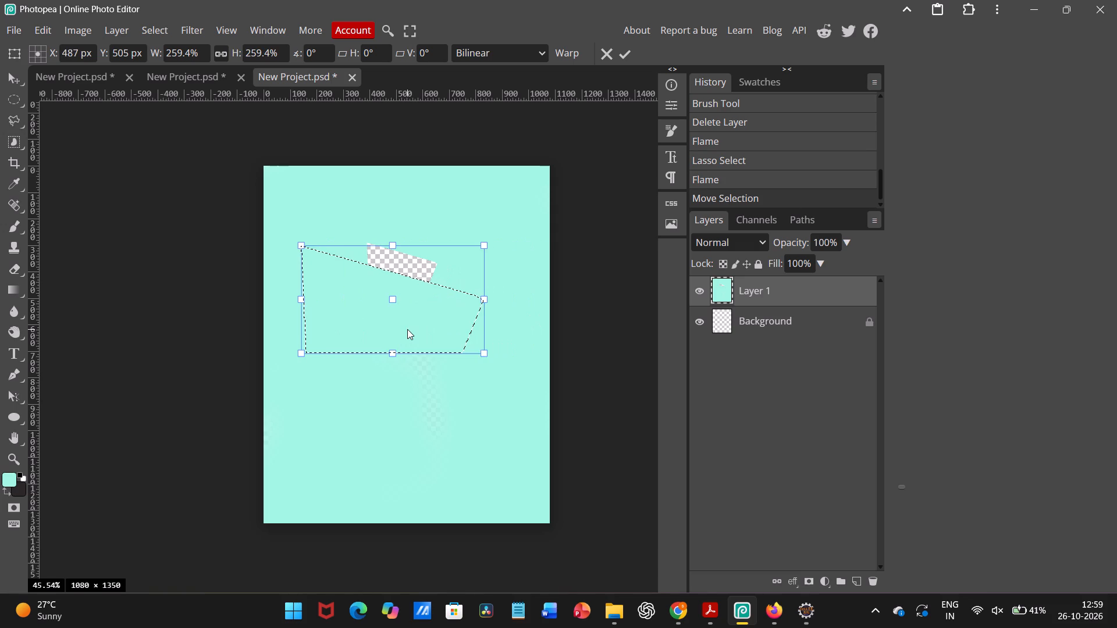
pyautogui.moveTo(407, 329); pyautogui.dragTo(418, 284)
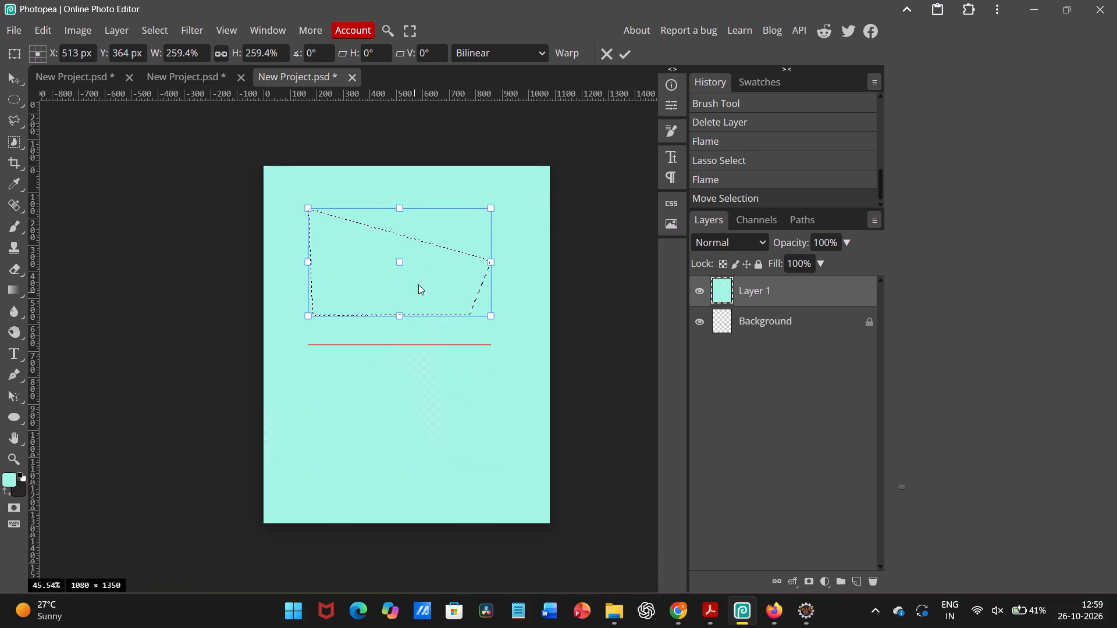
pyautogui.moveTo(418, 284); pyautogui.dragTo(421, 280)
pyautogui.click(620, 49)
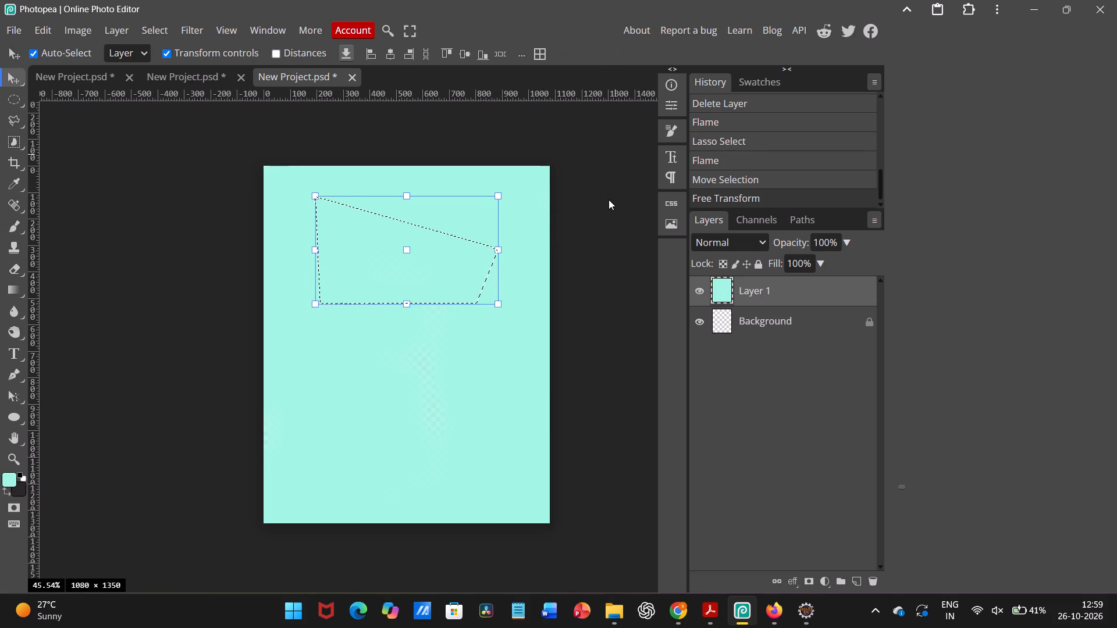
# Deselect the four-sided selection.
pyautogui.click(609, 199)
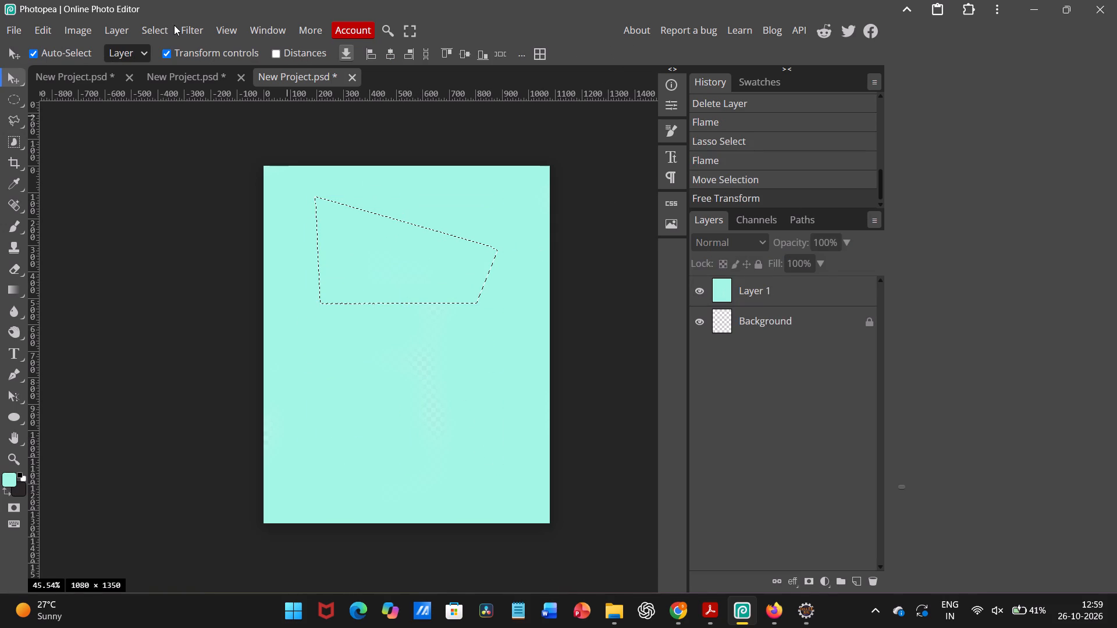
pyautogui.click(174, 25)
pyautogui.click(162, 27)
pyautogui.click(184, 76)
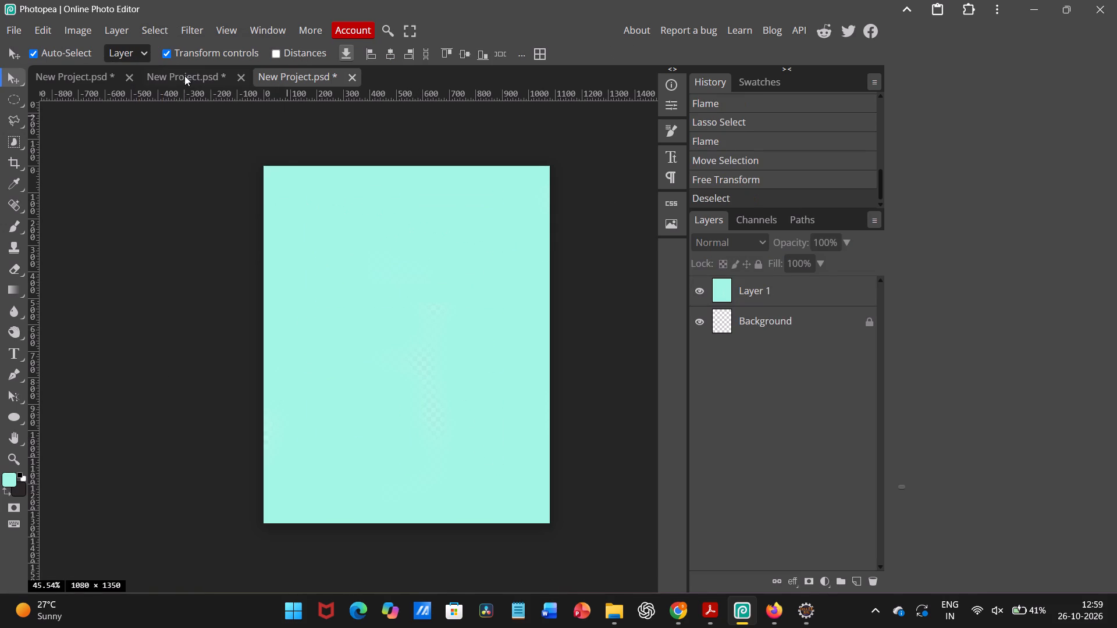
# Choose the Brush tool and pick the 76 px irregular brush tip from the Default set.
pyautogui.click(145, 236)
pyautogui.hscroll(-1, 356, 295)
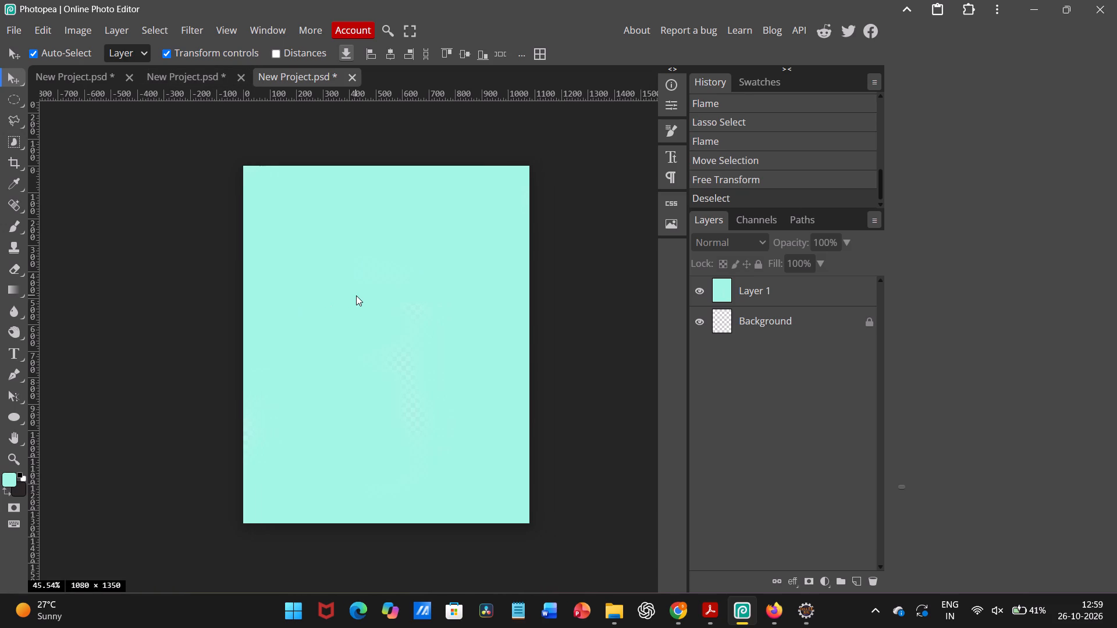
pyautogui.click(17, 232)
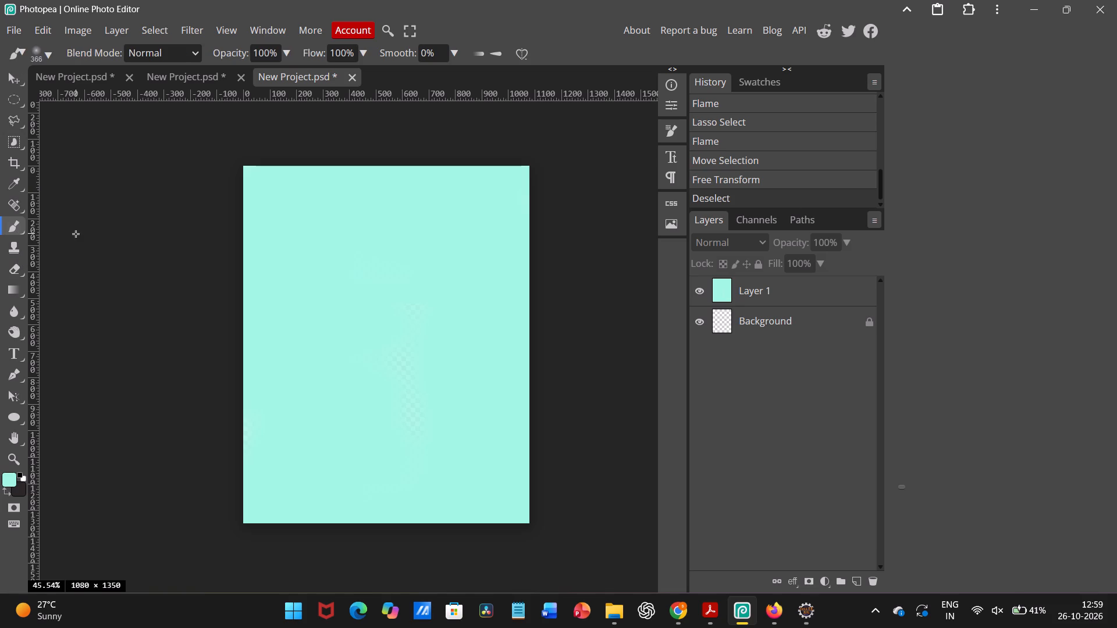
pyautogui.rightClick(98, 243)
pyautogui.click(259, 347)
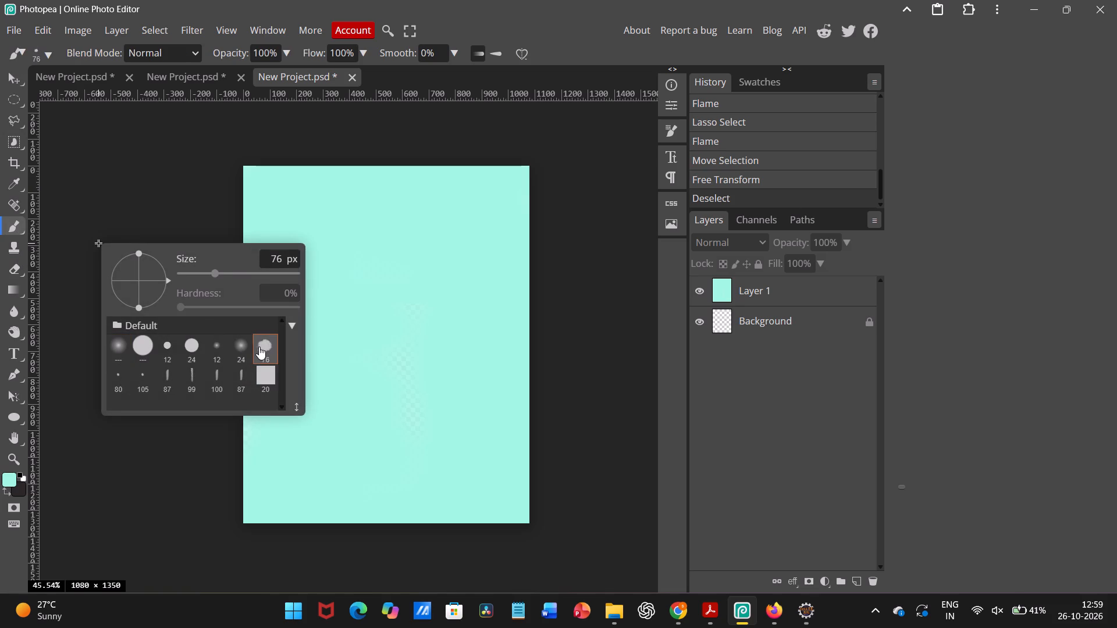
pyautogui.click(177, 210)
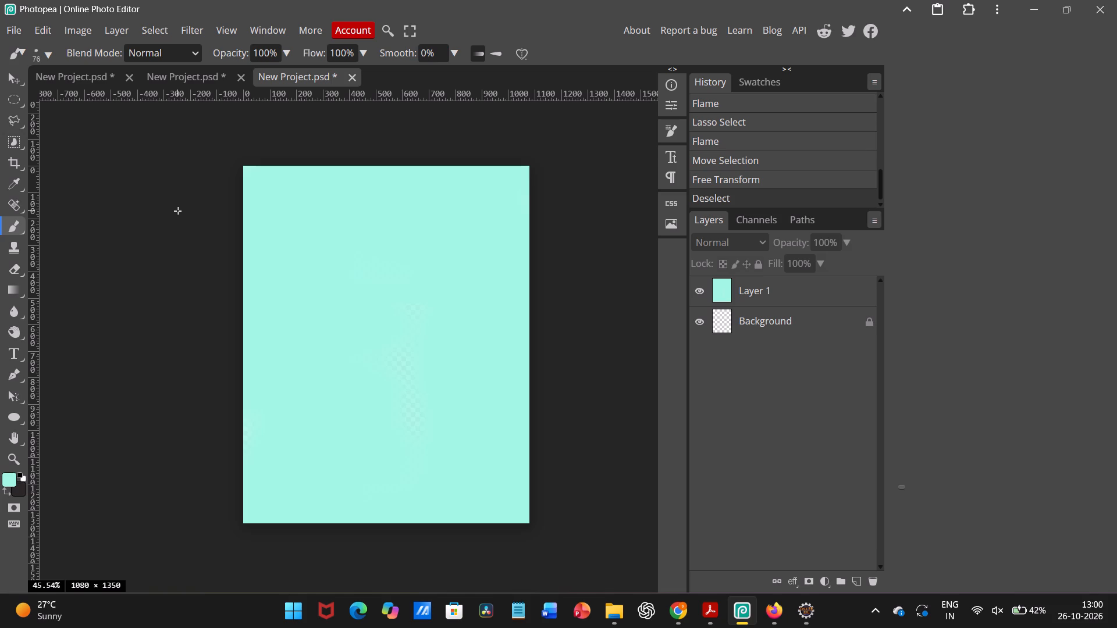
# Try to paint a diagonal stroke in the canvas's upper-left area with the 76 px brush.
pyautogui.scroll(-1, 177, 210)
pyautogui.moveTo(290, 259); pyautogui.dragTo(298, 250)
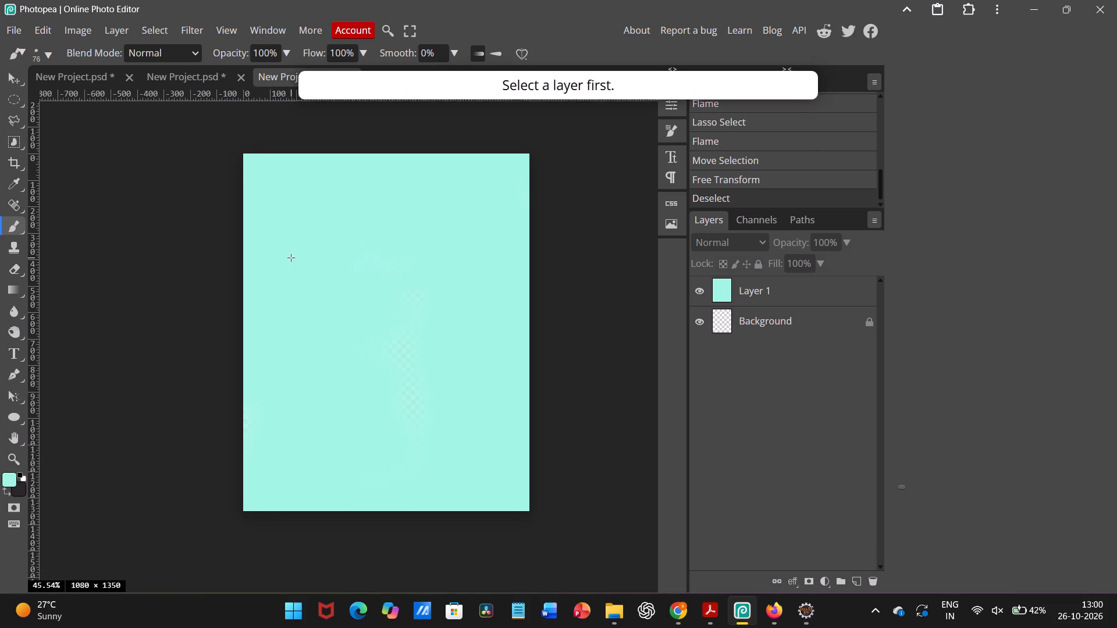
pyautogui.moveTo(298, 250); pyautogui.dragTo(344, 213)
# Select Layer 1 and change the foreground colour to a near-black dark grey.
pyautogui.click(727, 301)
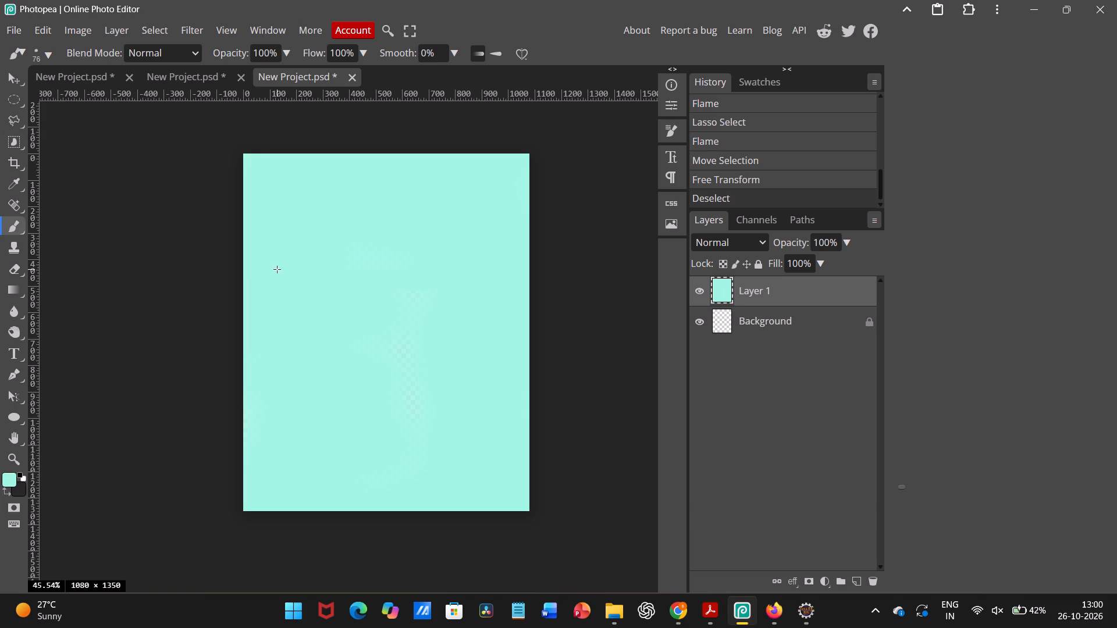
pyautogui.click(1, 481)
pyautogui.moveTo(251, 280); pyautogui.dragTo(187, 301)
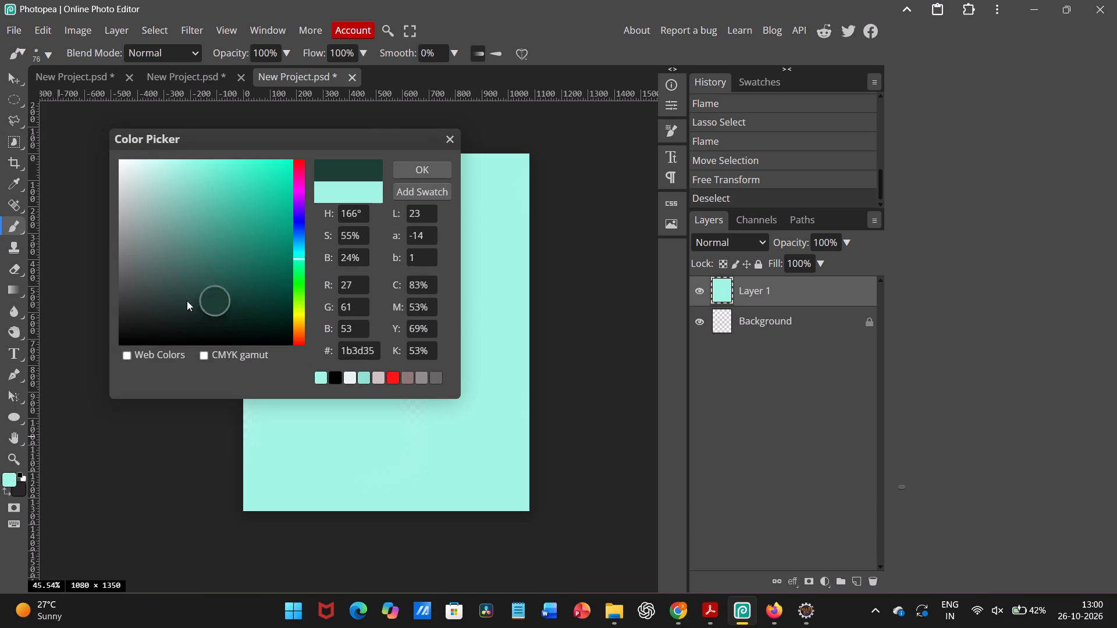
pyautogui.moveTo(187, 301); pyautogui.dragTo(138, 315)
pyautogui.click(429, 165)
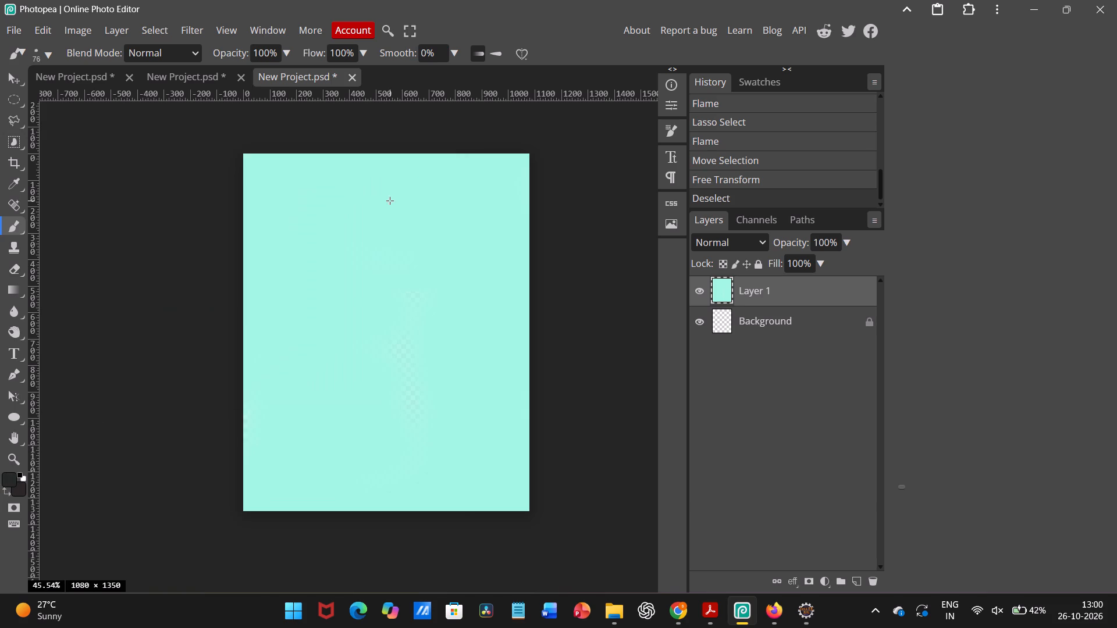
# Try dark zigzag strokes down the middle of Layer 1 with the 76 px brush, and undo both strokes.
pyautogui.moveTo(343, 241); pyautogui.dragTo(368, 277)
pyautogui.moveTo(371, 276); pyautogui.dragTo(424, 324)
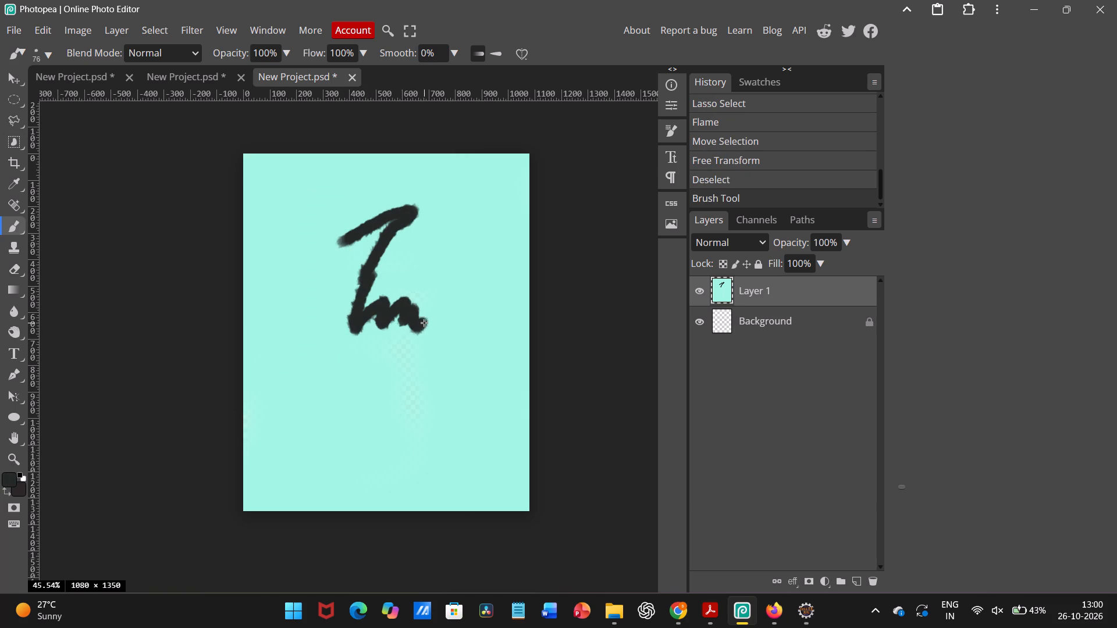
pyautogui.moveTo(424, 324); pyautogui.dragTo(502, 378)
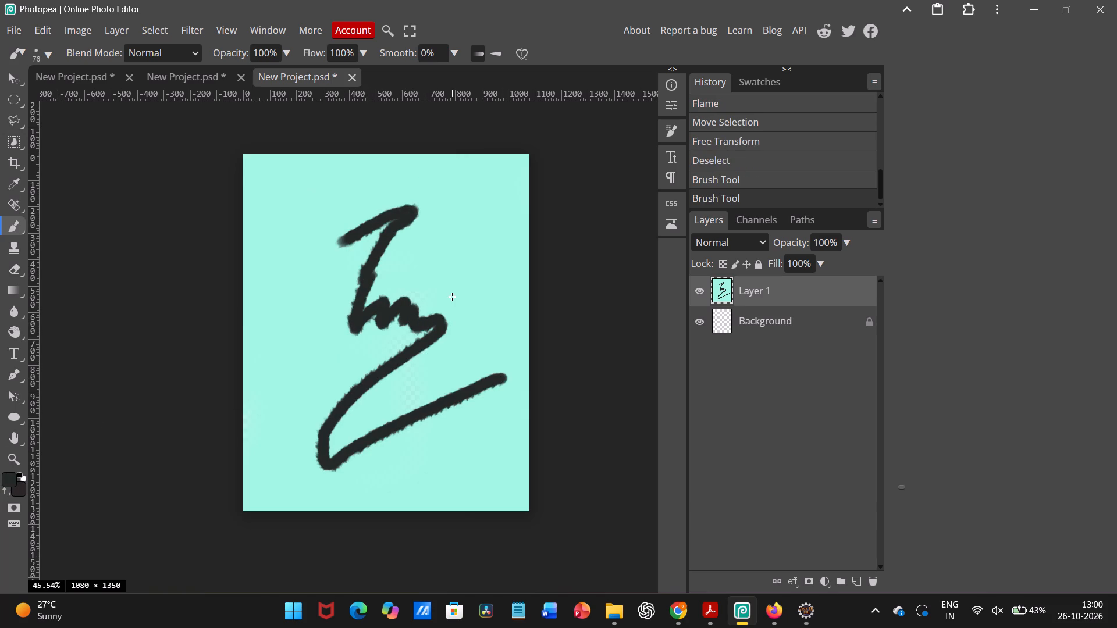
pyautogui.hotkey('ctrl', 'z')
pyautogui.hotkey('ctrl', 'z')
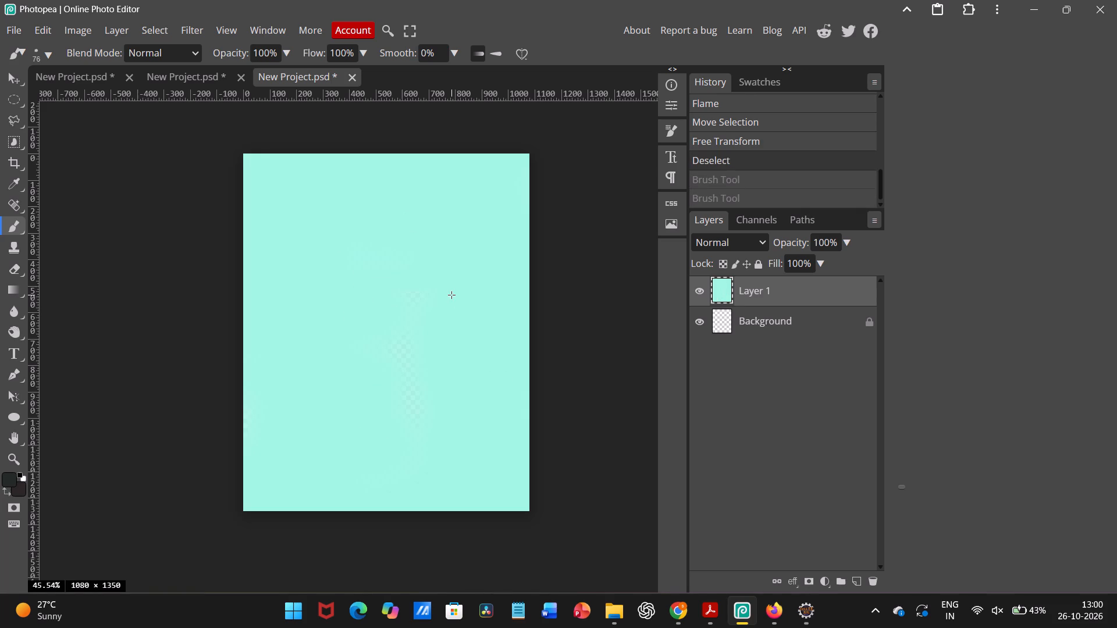
# Paint a dark handwriting-like scribble across the lower half of Layer 1 with the 76 px brush.
pyautogui.moveTo(279, 477); pyautogui.dragTo(357, 416)
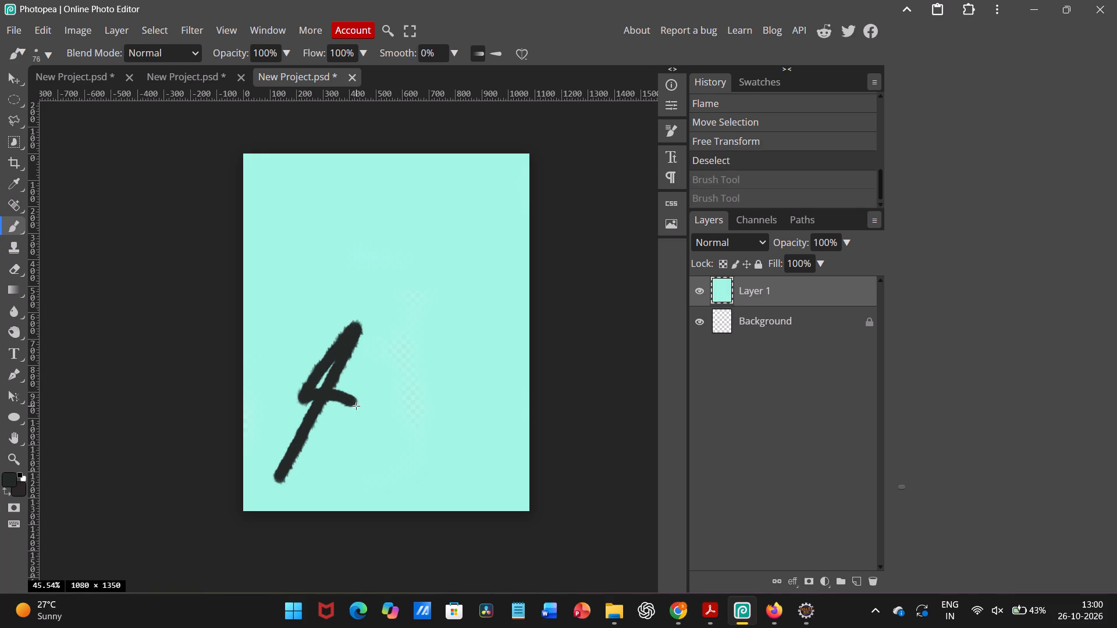
pyautogui.moveTo(357, 416); pyautogui.dragTo(368, 436)
pyautogui.moveTo(368, 436); pyautogui.dragTo(404, 424)
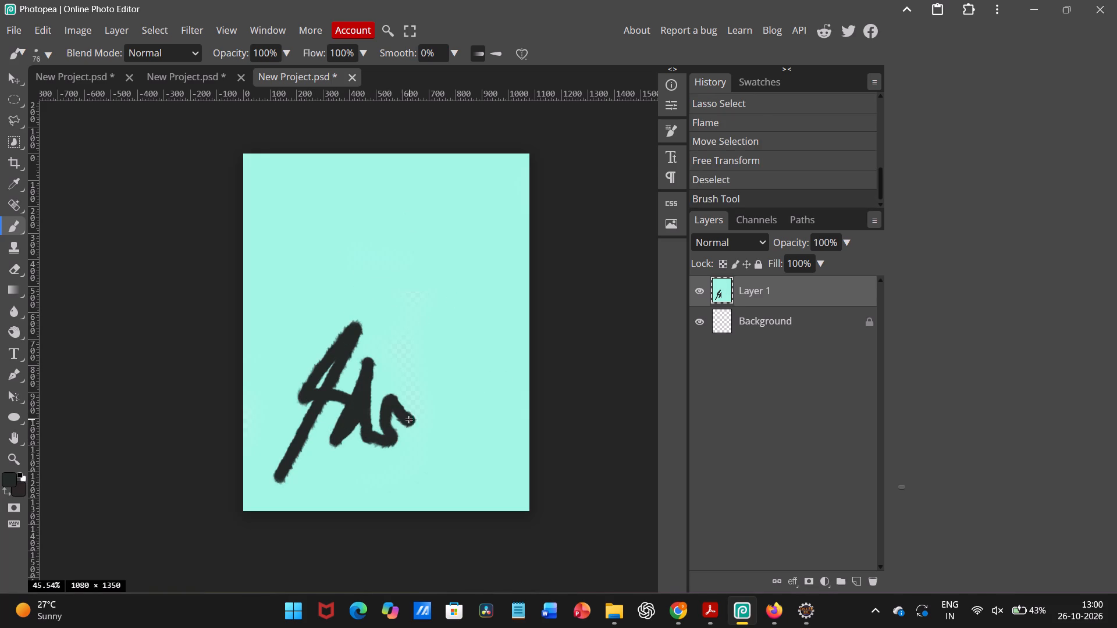
pyautogui.moveTo(404, 424); pyautogui.dragTo(464, 428)
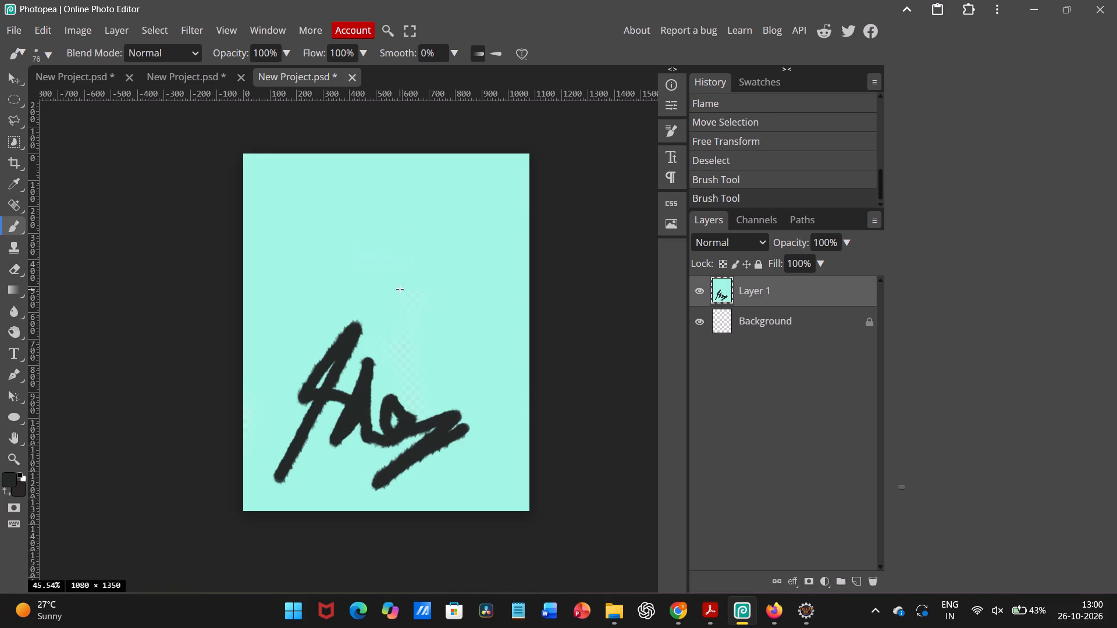
# Add the red text "BHADWA" in Dela Gothic One at 187 px, centred across the canvas's upper part.
pyautogui.click(25, 353)
pyautogui.click(283, 195)
pyautogui.moveTo(283, 195); pyautogui.dragTo(278, 220)
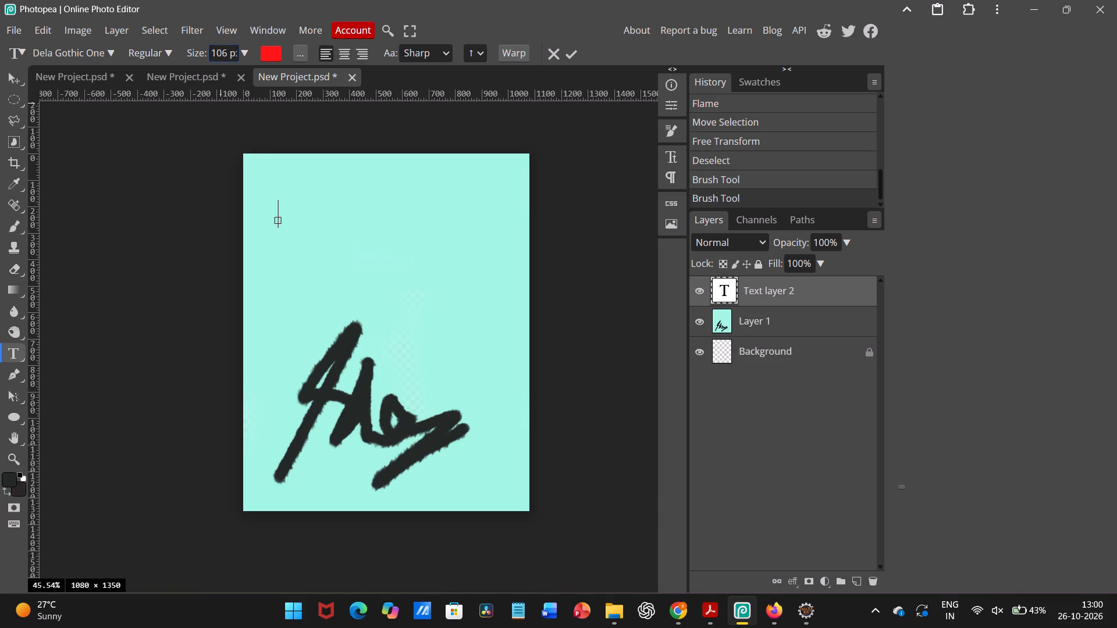
pyautogui.moveTo(195, 52); pyautogui.dragTo(243, 62)
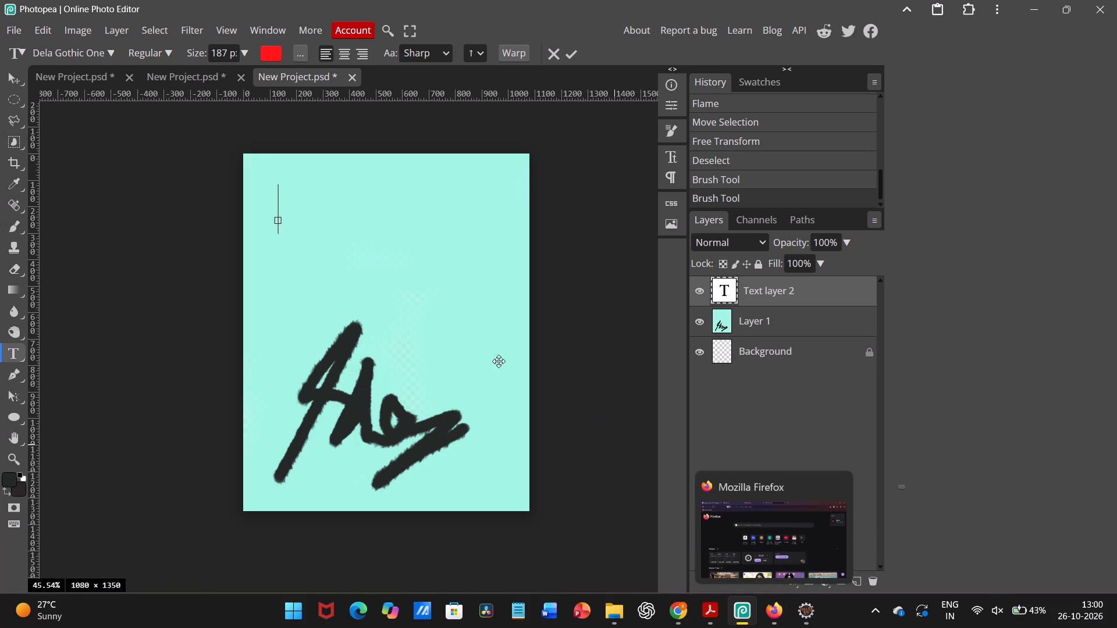
pyautogui.write('BHADWA')
pyautogui.moveTo(535, 308); pyautogui.dragTo(533, 308)
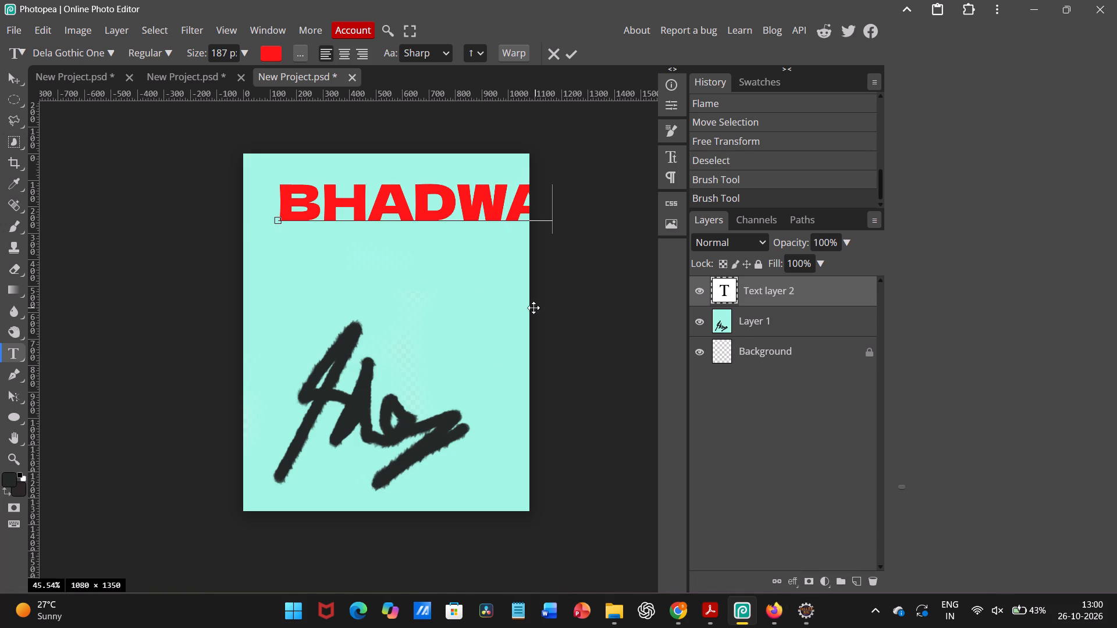
pyautogui.moveTo(533, 308); pyautogui.dragTo(507, 306)
pyautogui.click(569, 51)
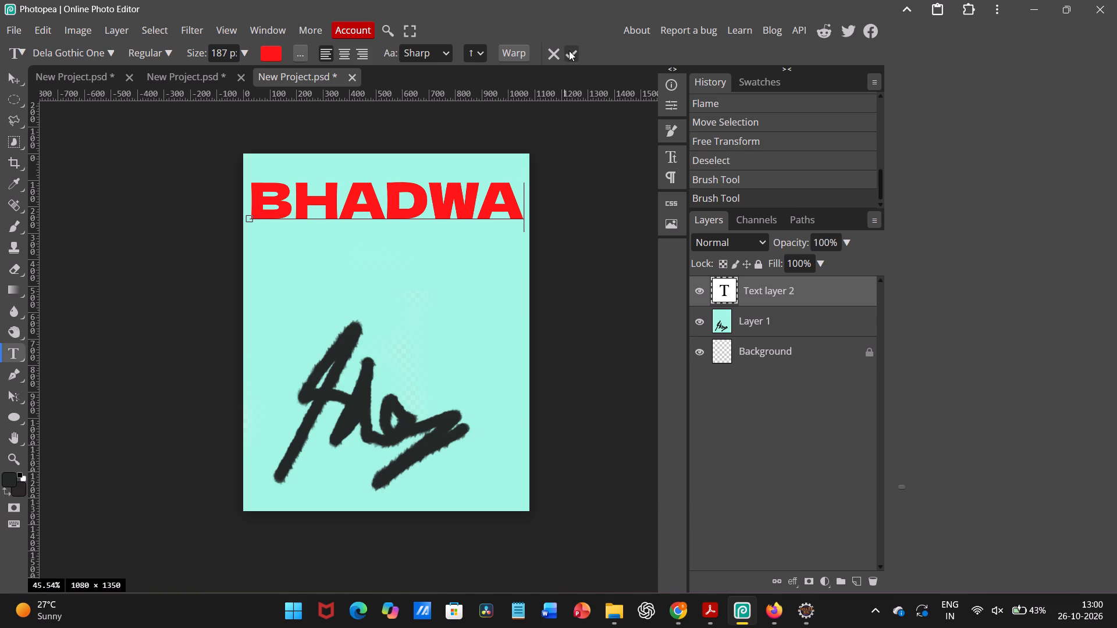
pyautogui.click(560, 184)
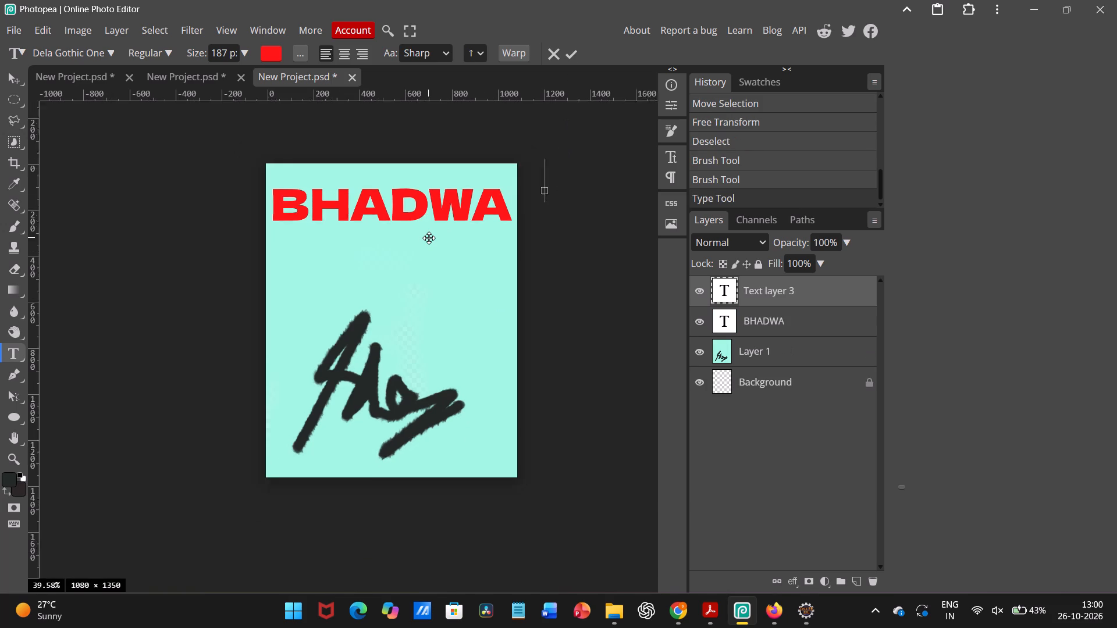
# Move Layer 1 up, flush with the canvas's sides, so its bottom edge sits about 575 px below the canvas top.
pyautogui.click(9, 72)
pyautogui.moveTo(423, 410); pyautogui.dragTo(392, 368)
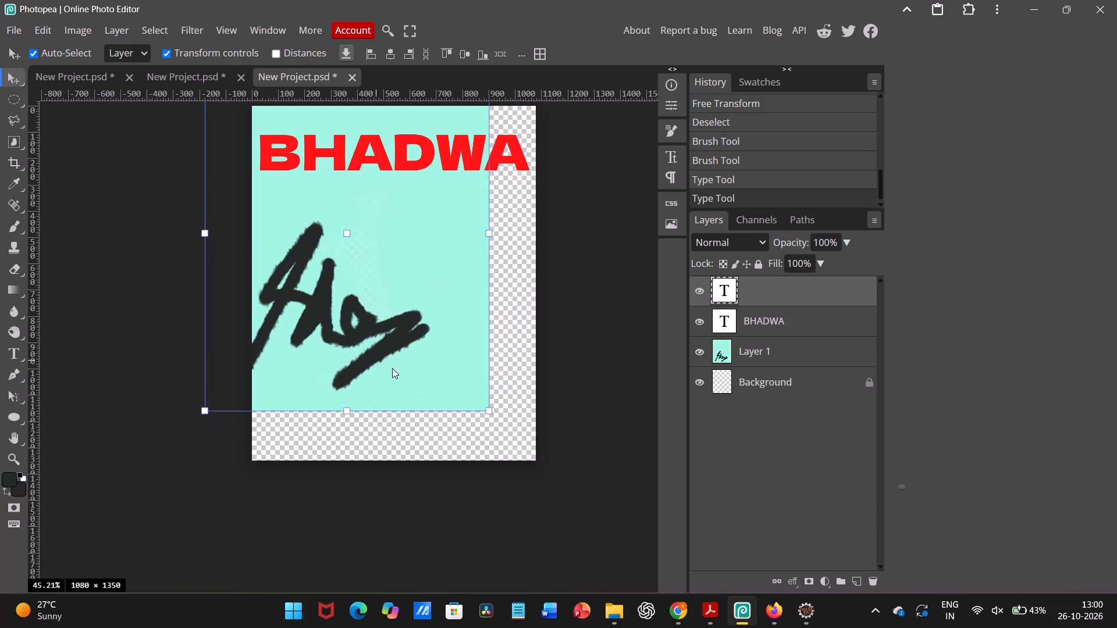
pyautogui.moveTo(392, 368); pyautogui.dragTo(421, 269)
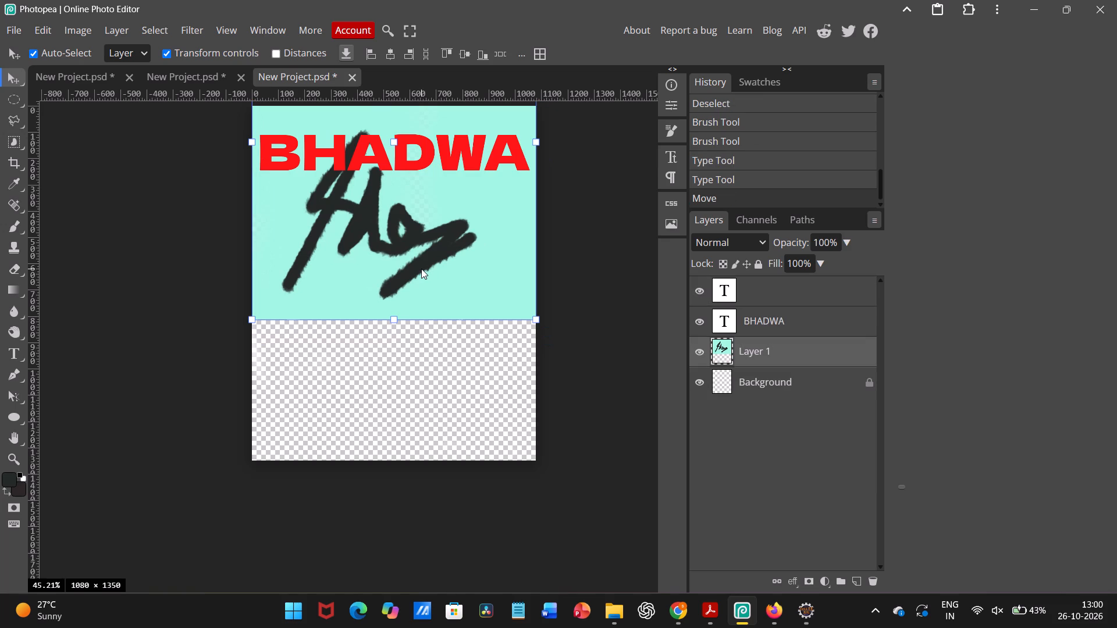
pyautogui.moveTo(470, 259); pyautogui.dragTo(464, 217)
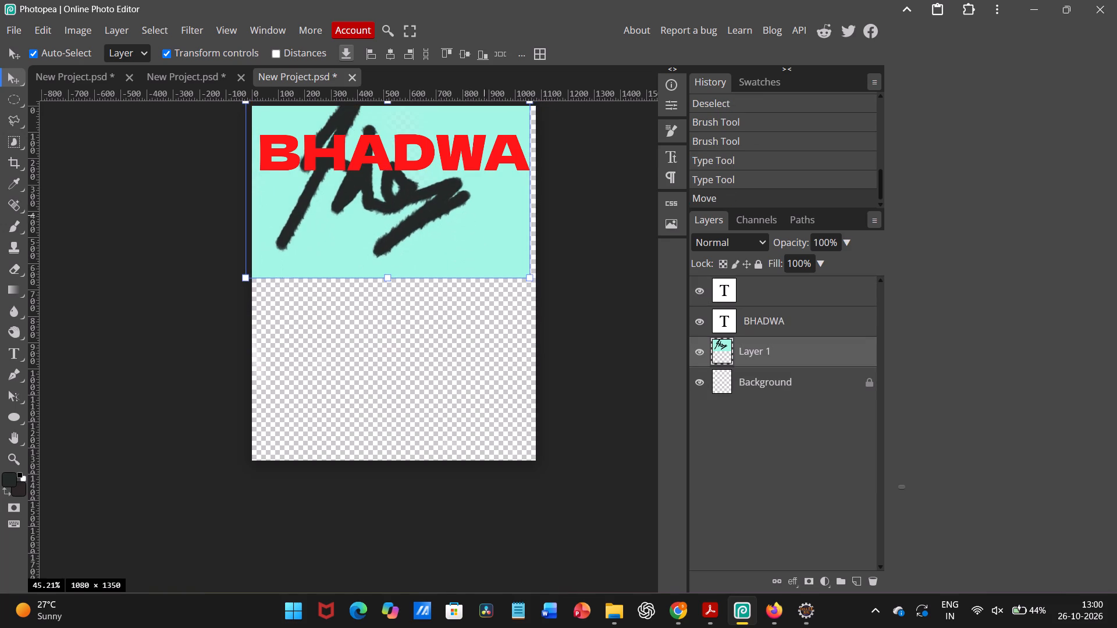
pyautogui.click(577, 205)
pyautogui.scroll(2, 577, 205)
pyautogui.moveTo(481, 340); pyautogui.dragTo(490, 338)
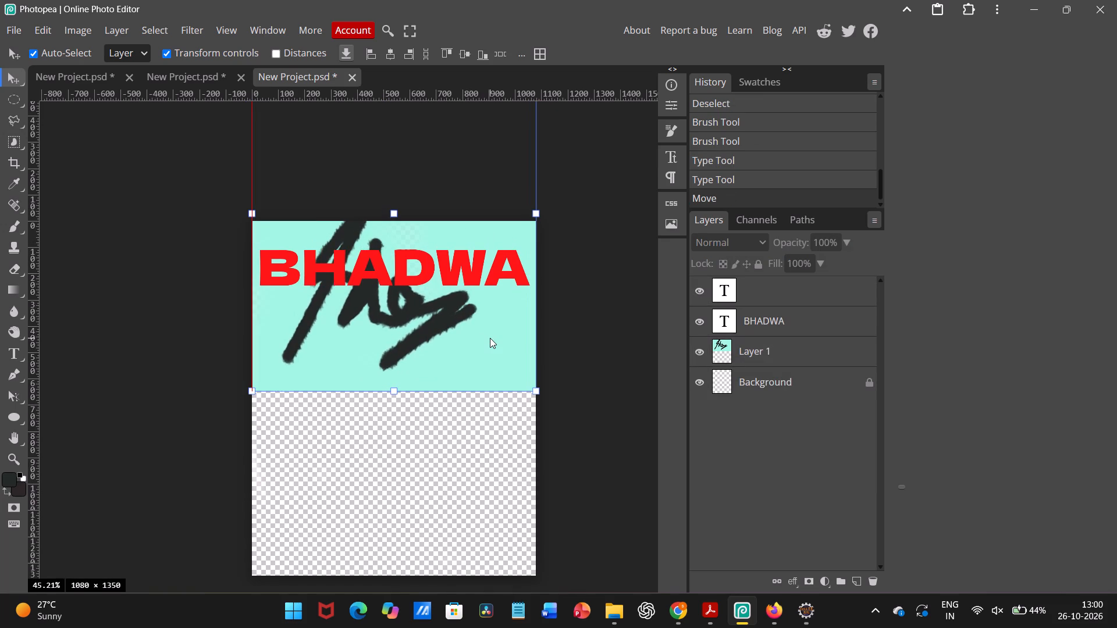
pyautogui.moveTo(490, 338); pyautogui.dragTo(491, 338)
pyautogui.click(612, 302)
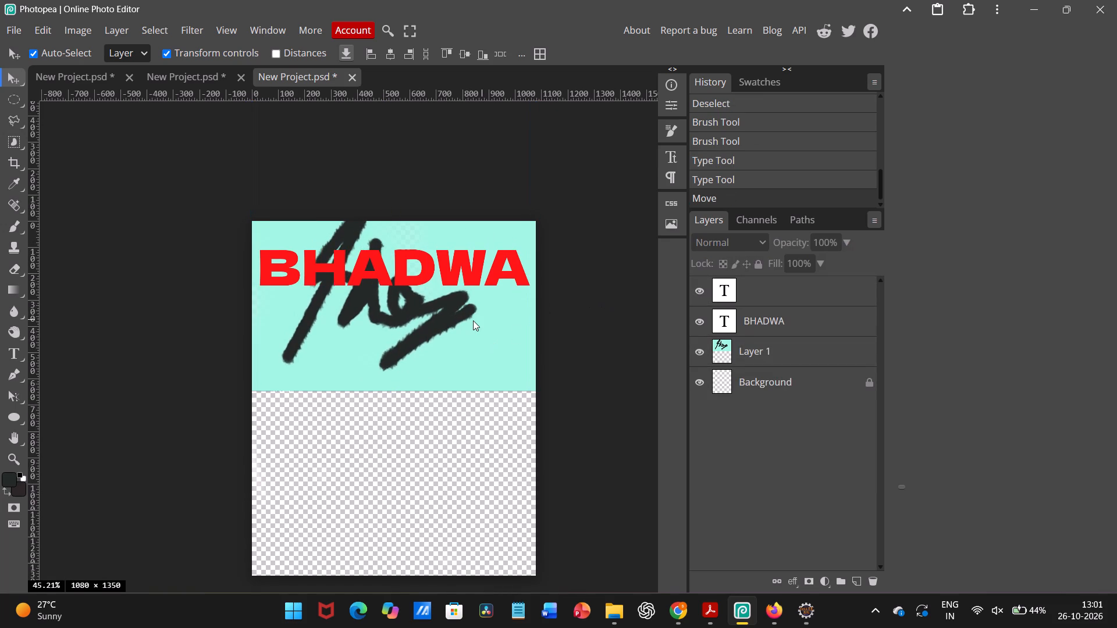
pyautogui.moveTo(473, 320); pyautogui.dragTo(472, 302)
pyautogui.click(603, 295)
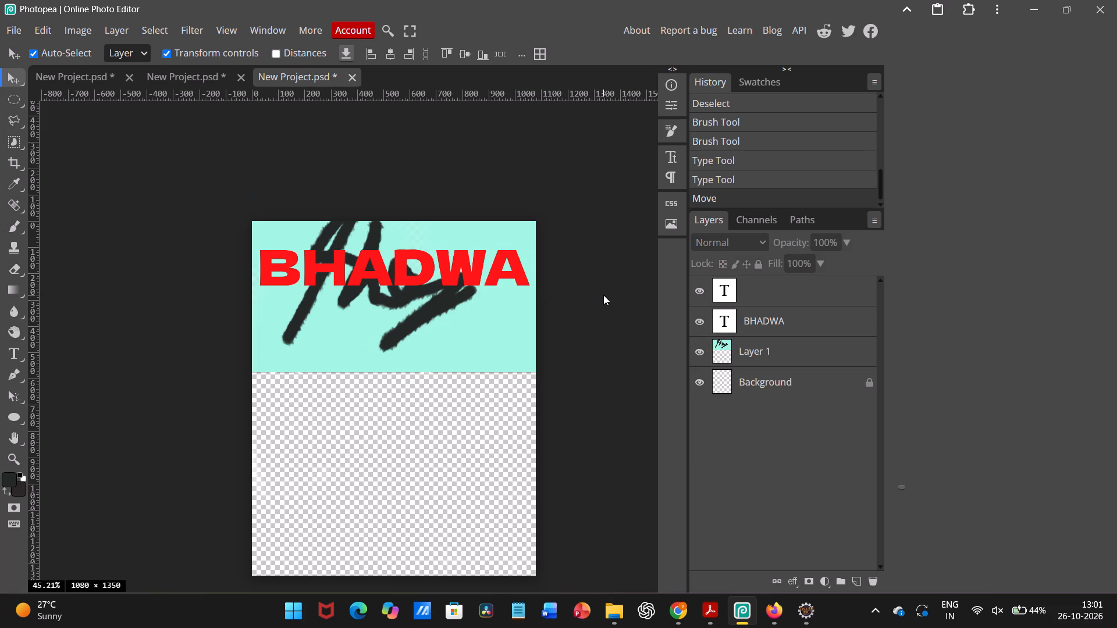
# Move the BHADWA text down to the lower part of the aqua area, nearly centred horizontally, and deselect it.
pyautogui.moveTo(493, 282); pyautogui.dragTo(495, 362)
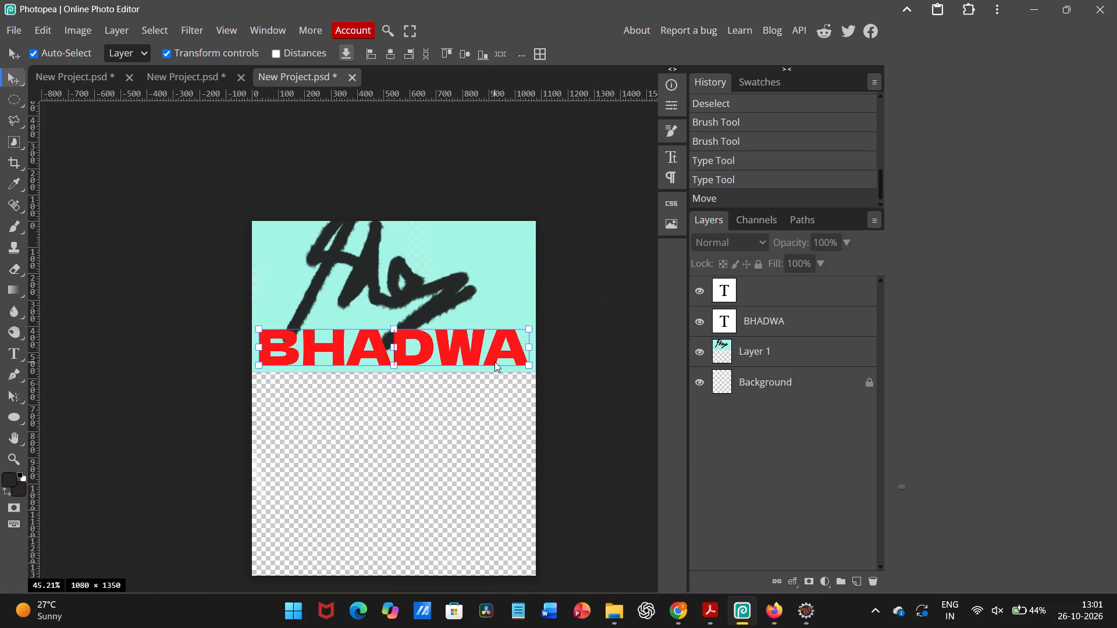
pyautogui.moveTo(495, 362); pyautogui.dragTo(496, 337)
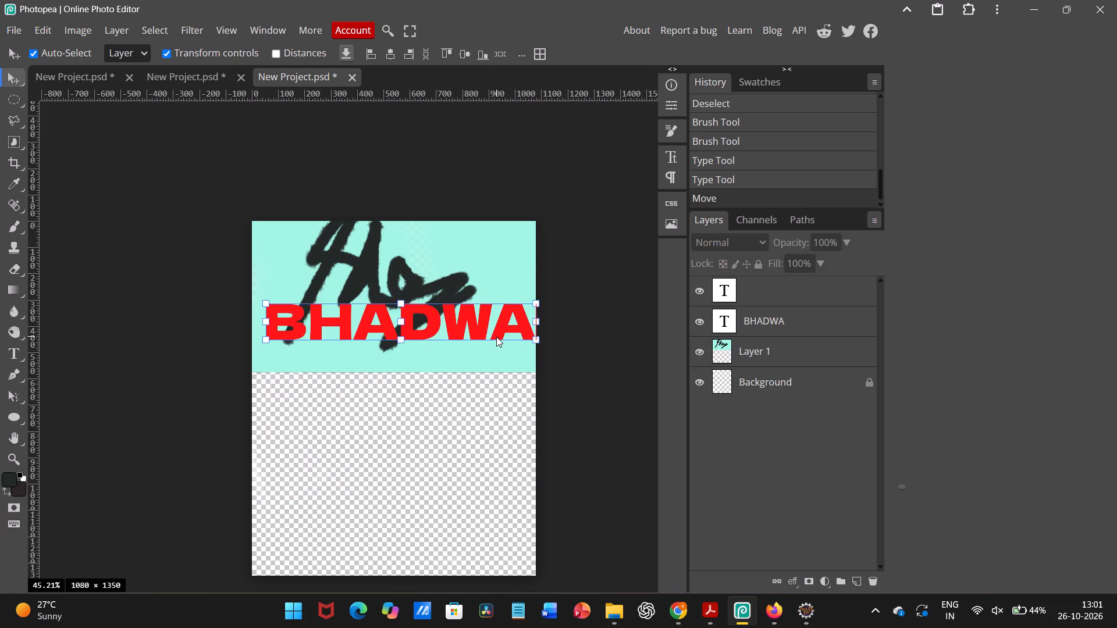
pyautogui.moveTo(496, 337); pyautogui.dragTo(493, 340)
pyautogui.click(596, 323)
pyautogui.click(424, 419)
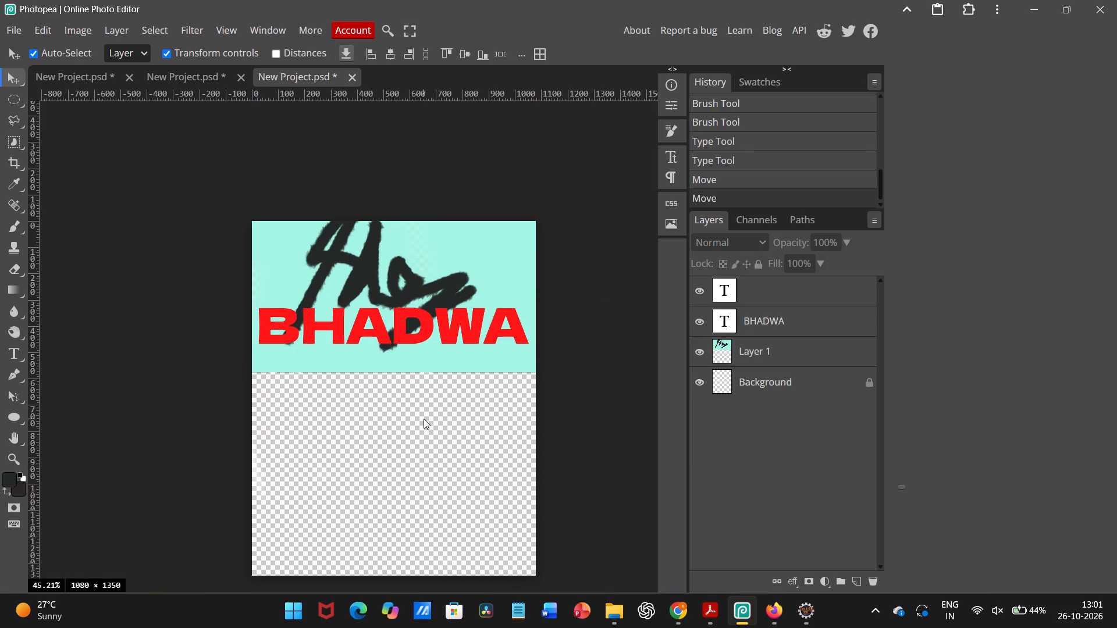
# Paint overlapping dark strokes across the Background layer just below the aqua area with the 76 px irregular brush.
pyautogui.scroll(-1, 424, 419)
pyautogui.scroll(1, 407, 381)
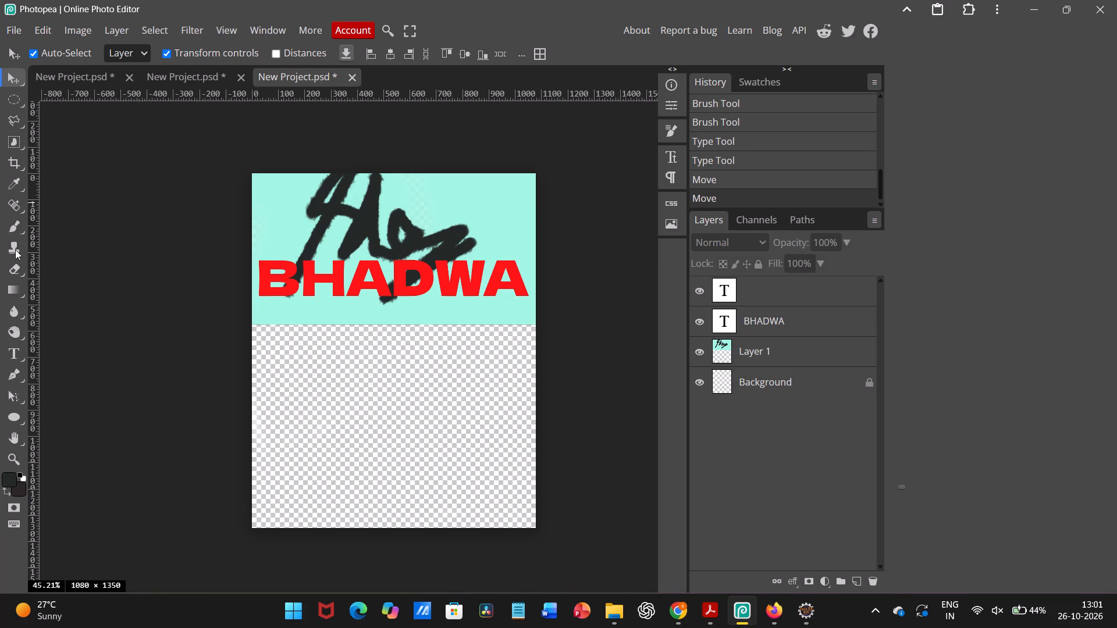
pyautogui.click(7, 234)
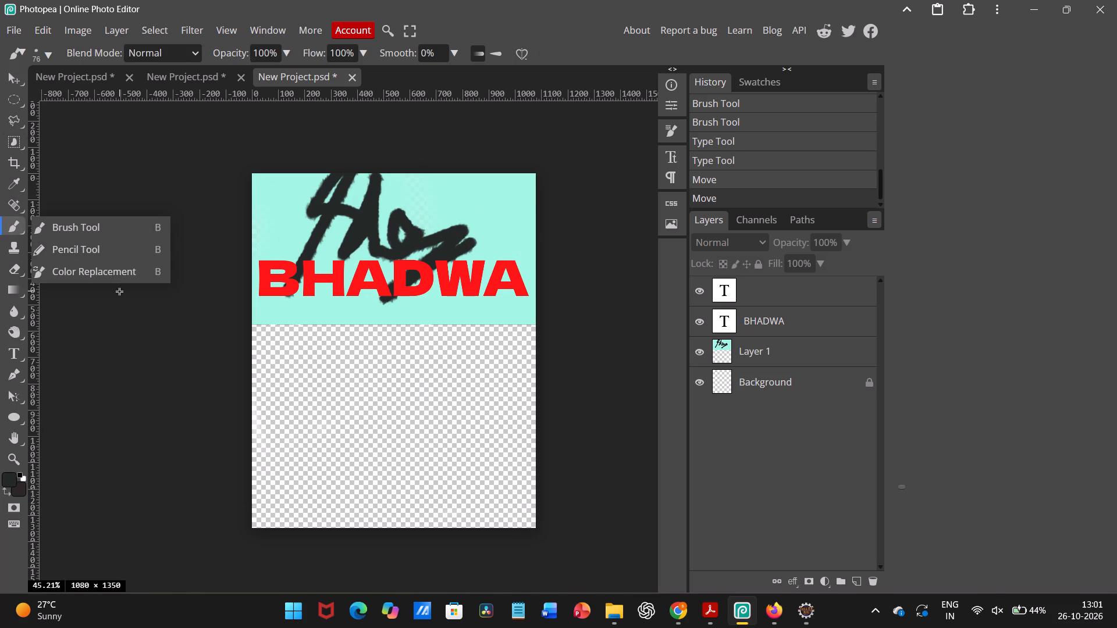
pyautogui.click(108, 234)
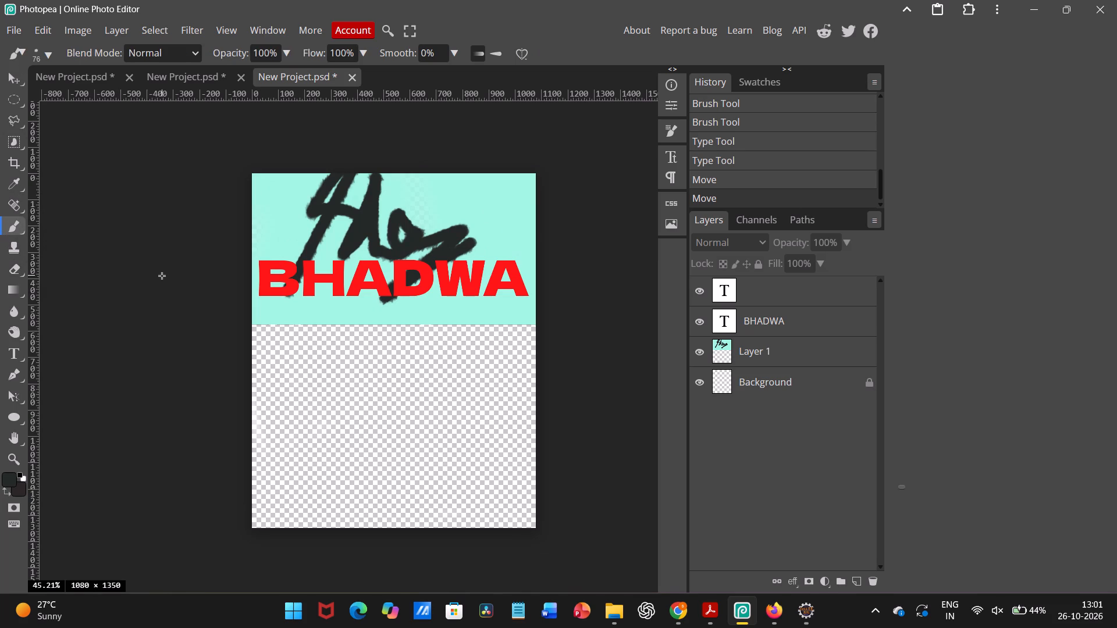
pyautogui.click(740, 357)
pyautogui.click(741, 385)
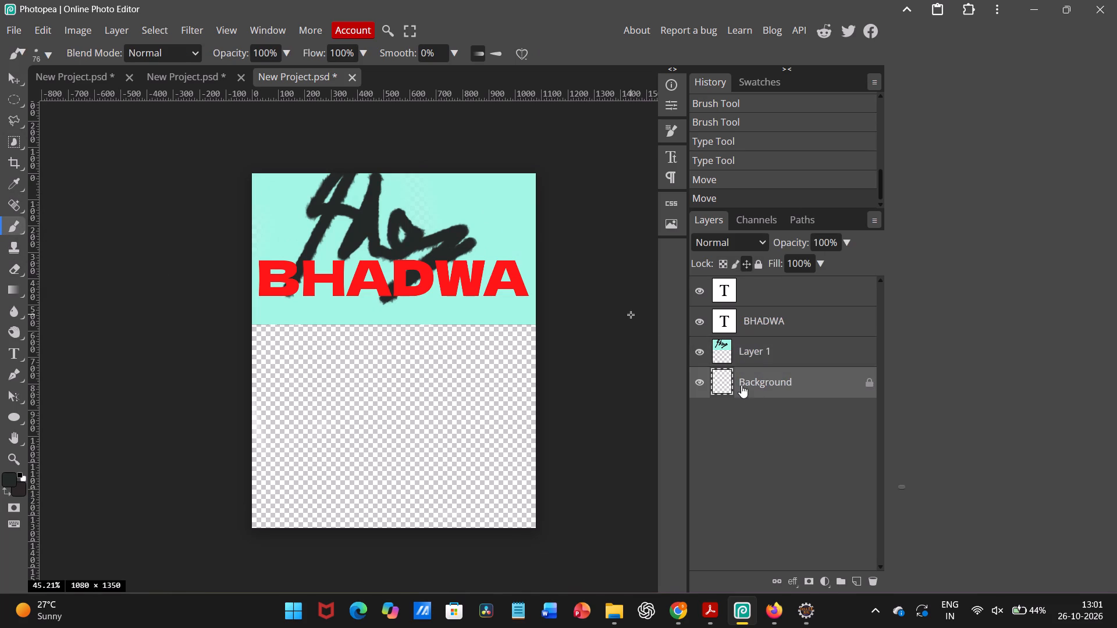
pyautogui.rightClick(87, 336)
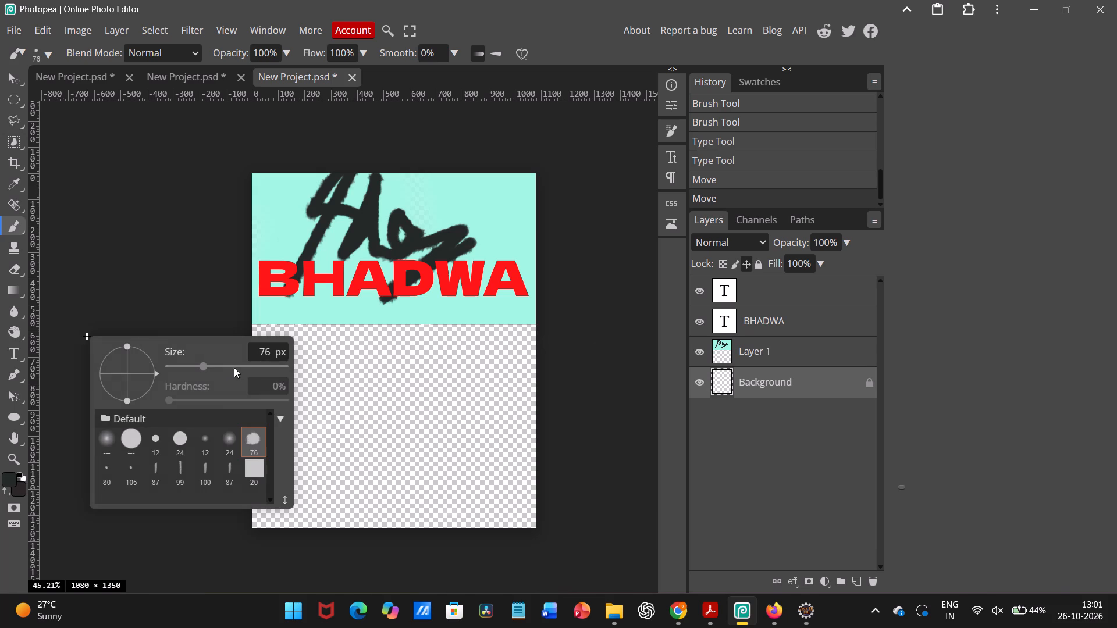
pyautogui.click(232, 366)
pyautogui.click(259, 430)
pyautogui.moveTo(365, 405); pyautogui.dragTo(264, 387)
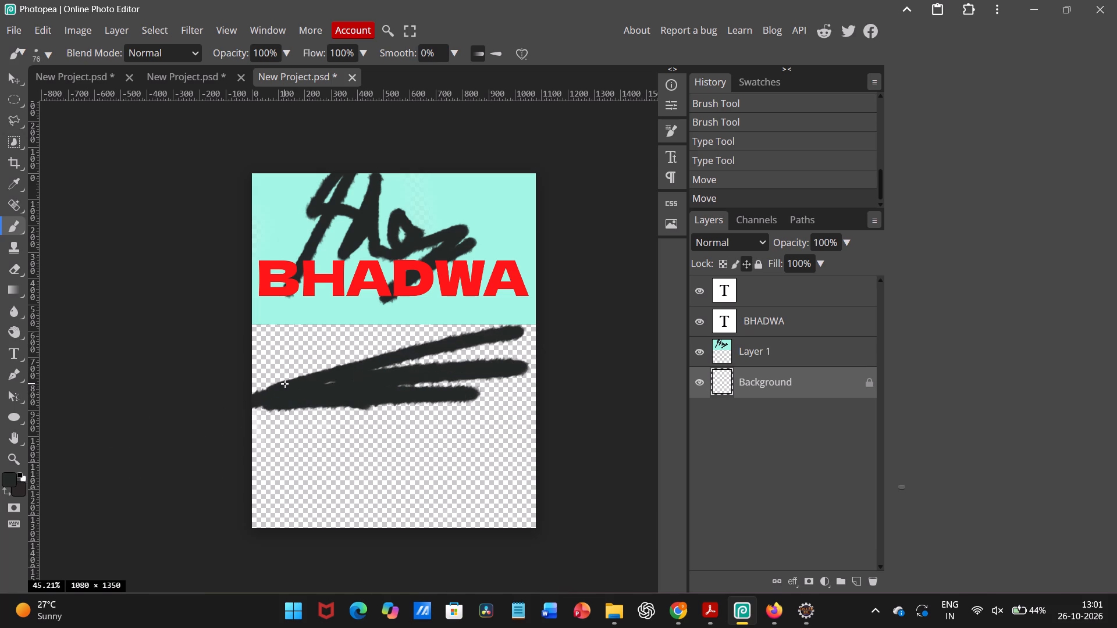
pyautogui.moveTo(264, 387); pyautogui.dragTo(240, 351)
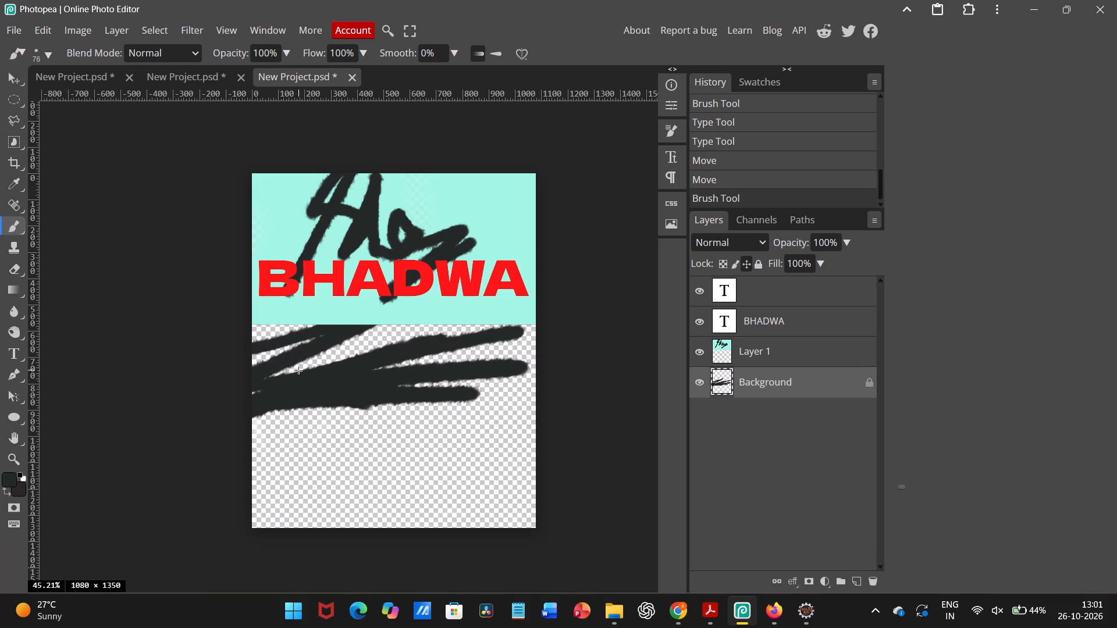
# Enlarge the irregular brush to 375 px and paint the Background layer's whole area below the aqua solid dark.
pyautogui.rightClick(321, 384)
pyautogui.click(456, 414)
pyautogui.click(465, 415)
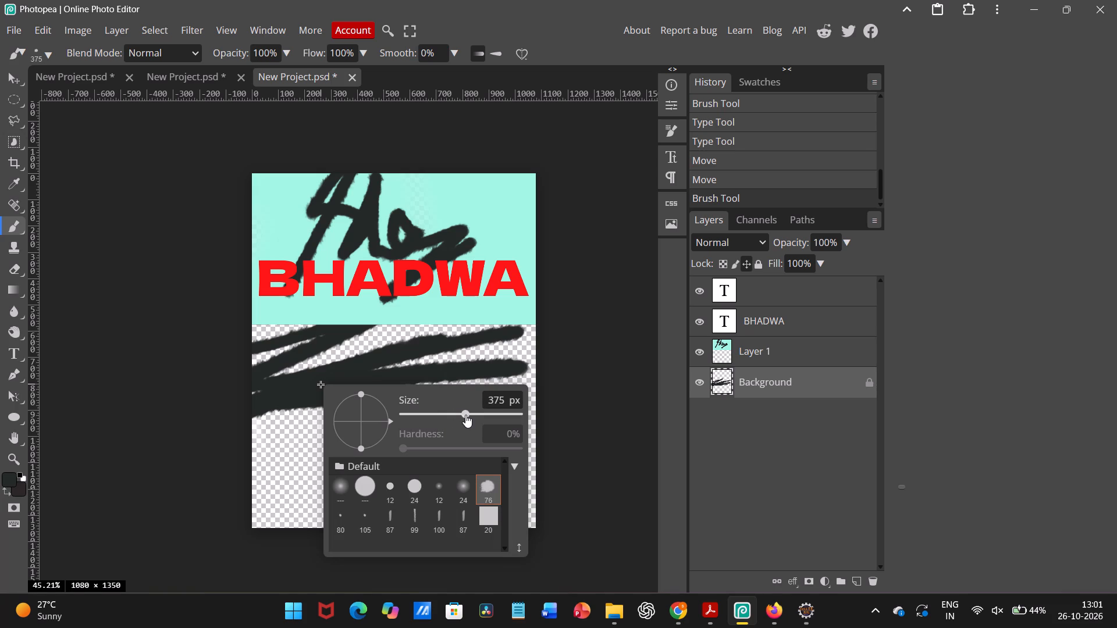
pyautogui.moveTo(438, 363); pyautogui.dragTo(571, 367)
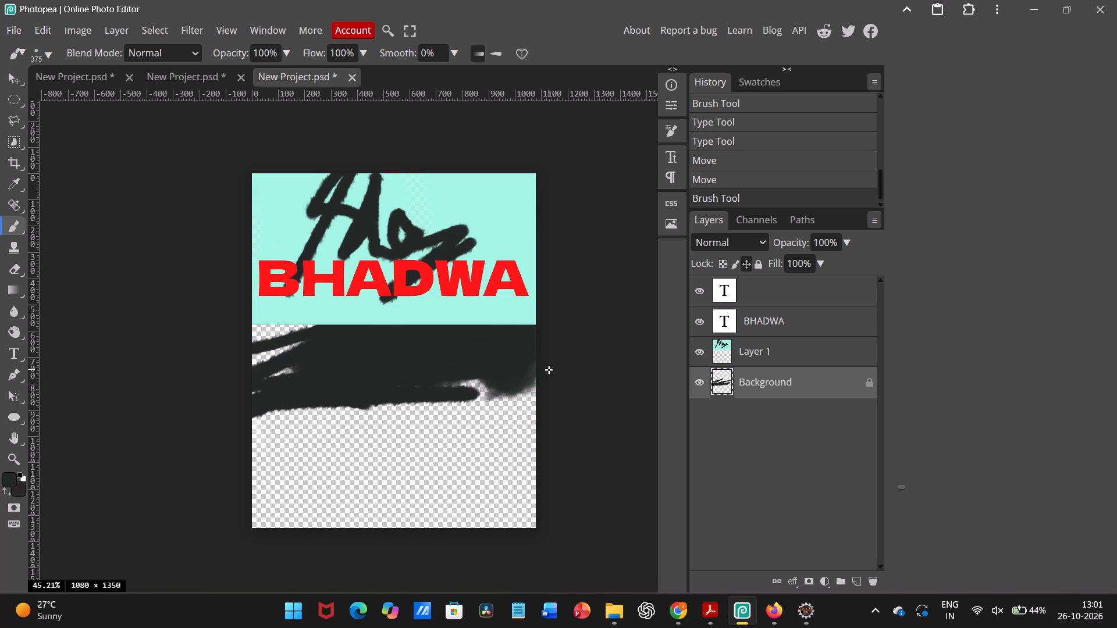
pyautogui.moveTo(571, 367); pyautogui.dragTo(429, 529)
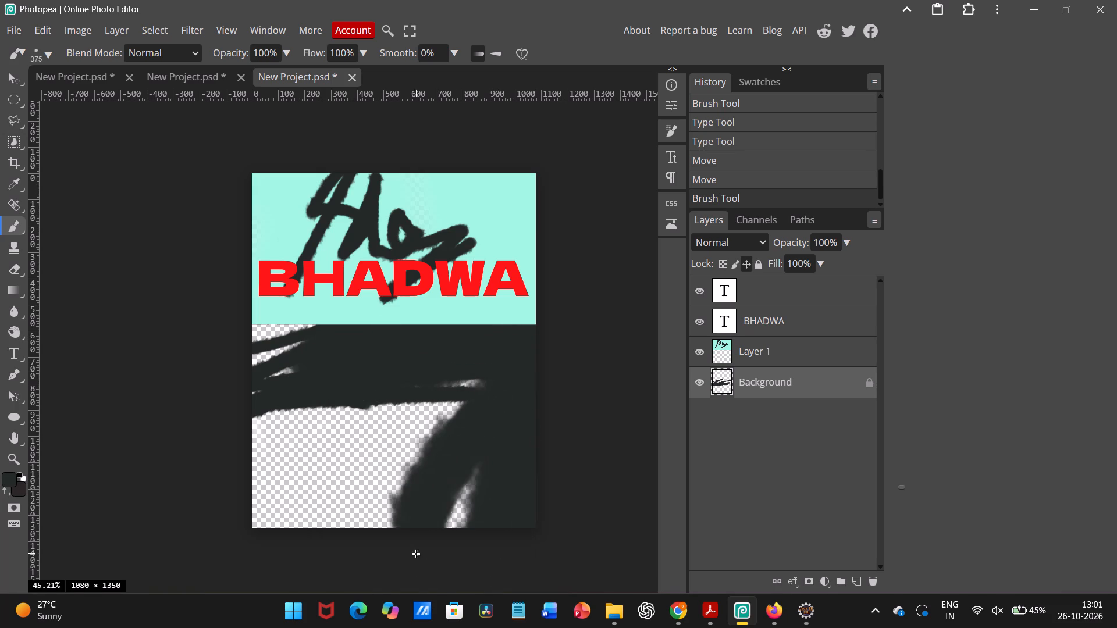
pyautogui.moveTo(429, 529); pyautogui.dragTo(413, 411)
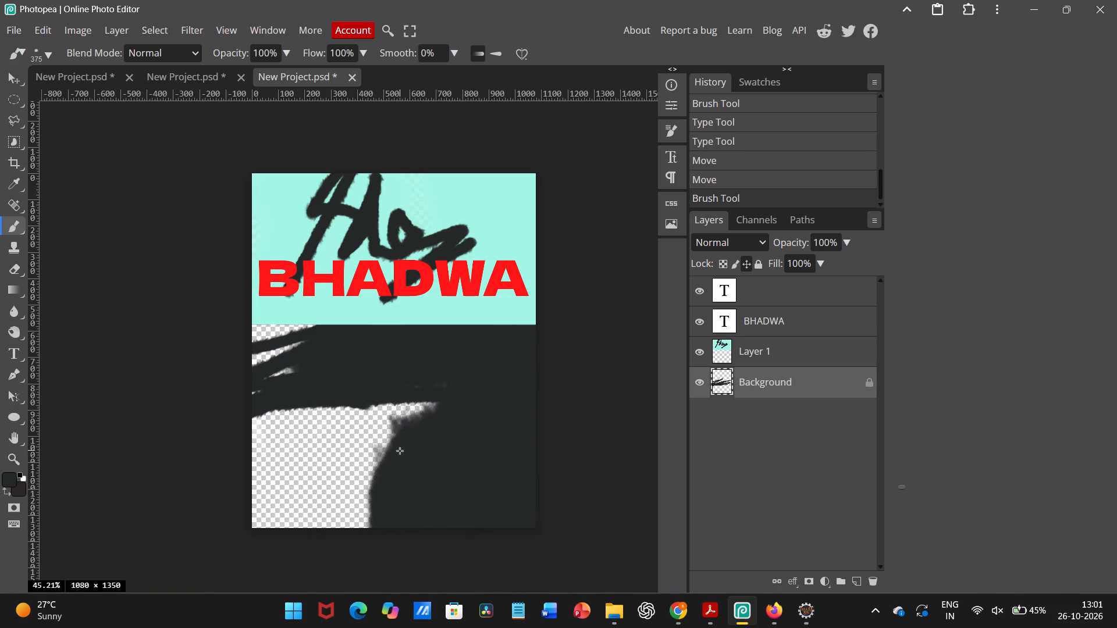
pyautogui.moveTo(413, 411); pyautogui.dragTo(321, 374)
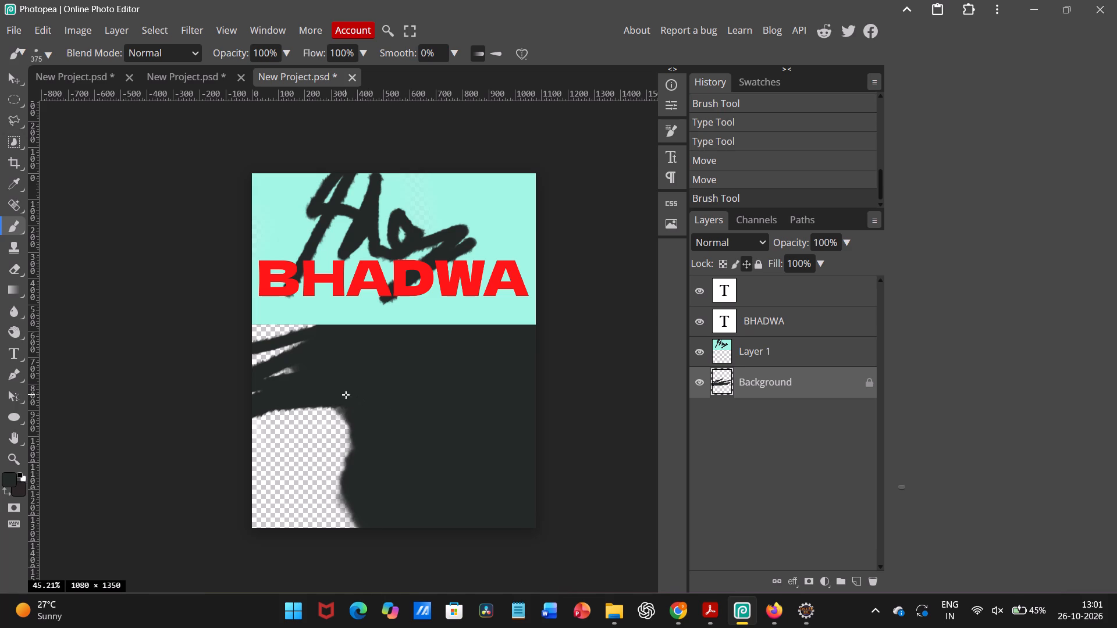
pyautogui.moveTo(321, 374); pyautogui.dragTo(247, 466)
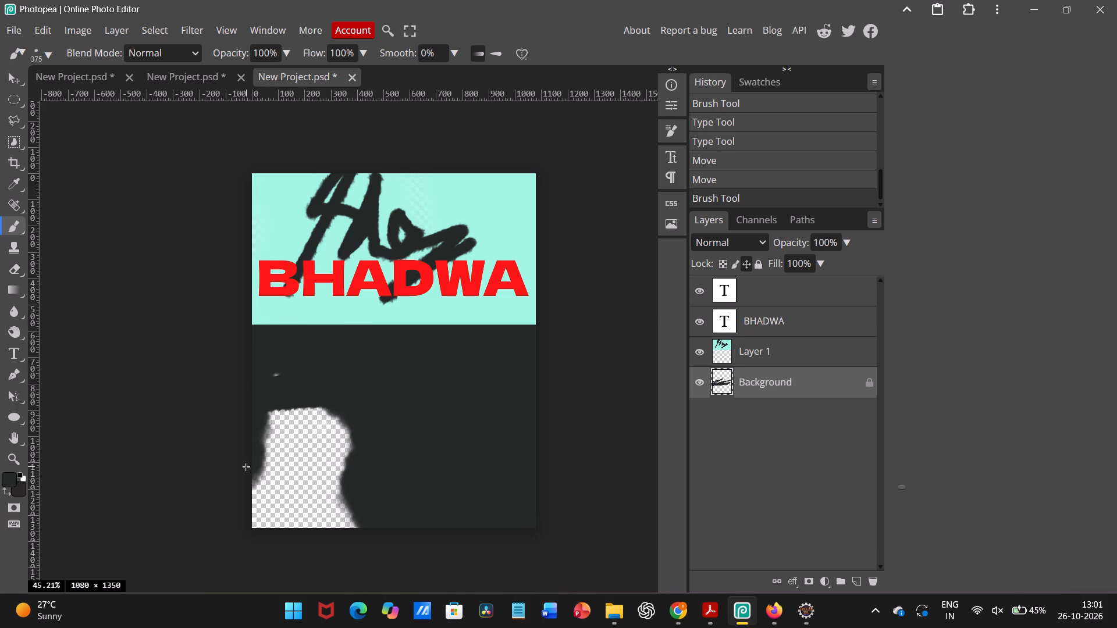
pyautogui.moveTo(247, 466); pyautogui.dragTo(274, 458)
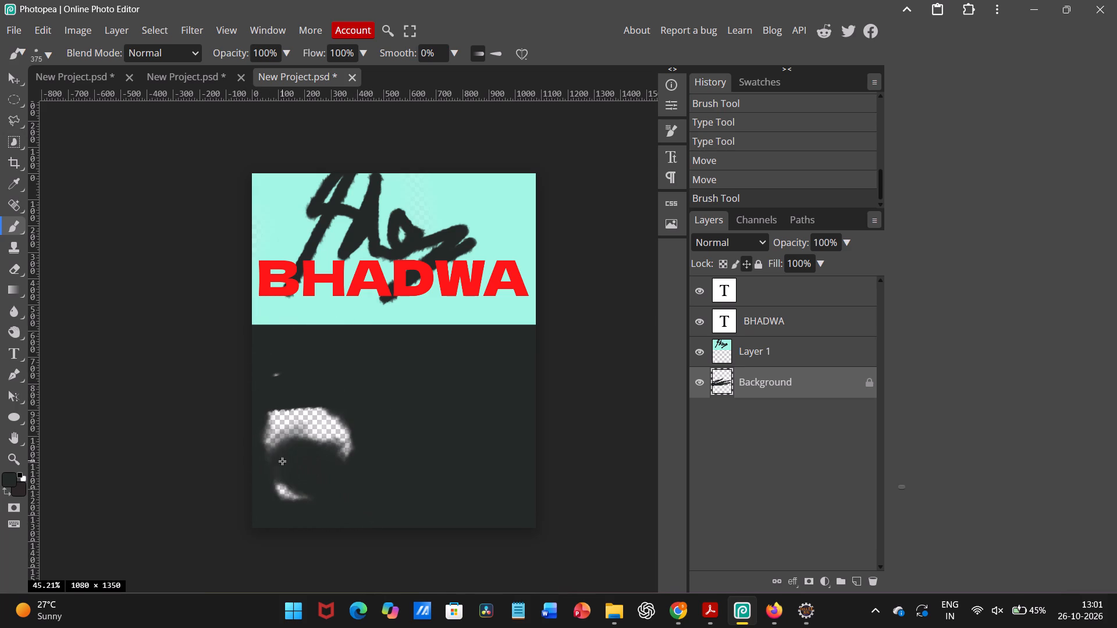
pyautogui.moveTo(274, 458); pyautogui.dragTo(294, 416)
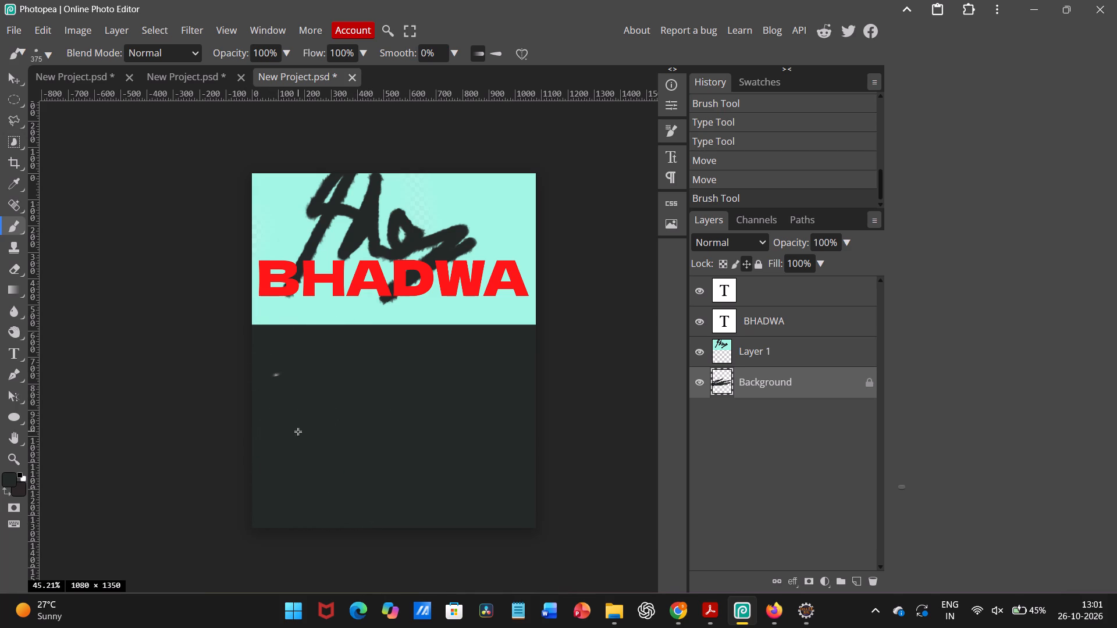
pyautogui.moveTo(294, 416); pyautogui.dragTo(285, 361)
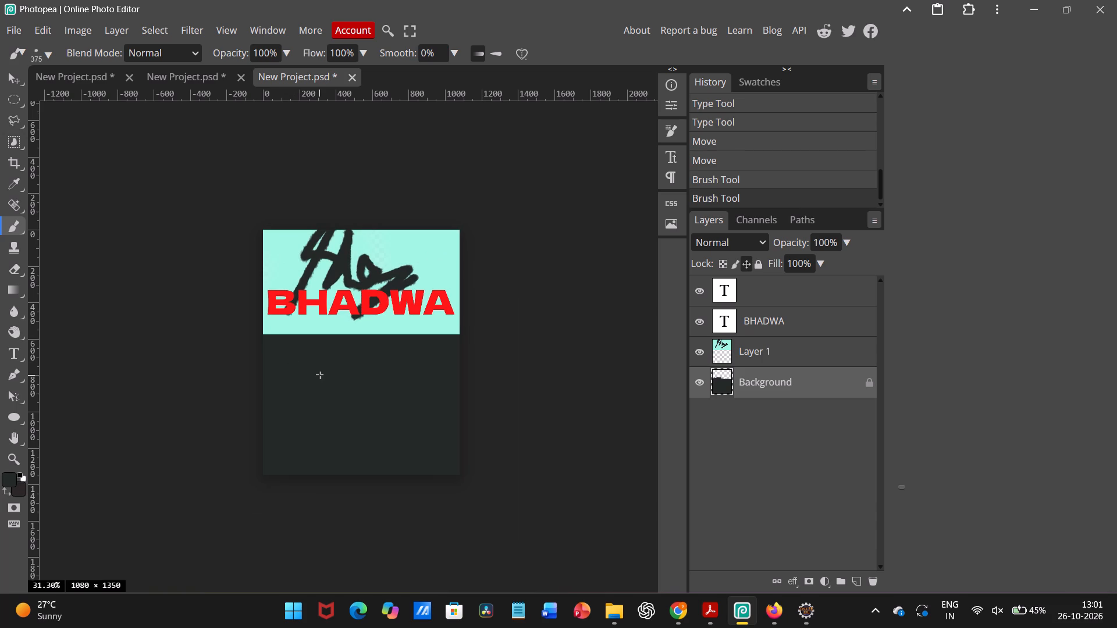
# Move the BHADWA text down to straddle the aqua and dark boundary, centred horizontally about 495 to 635 px below the canvas top, and deselect it.
pyautogui.scroll(1, 319, 374)
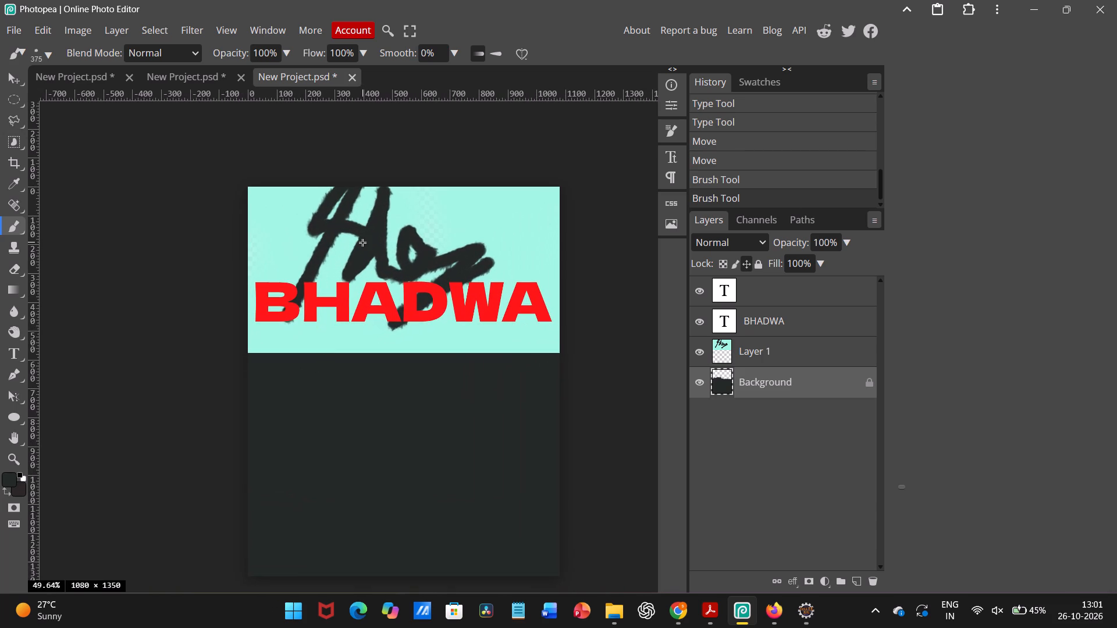
pyautogui.click(8, 72)
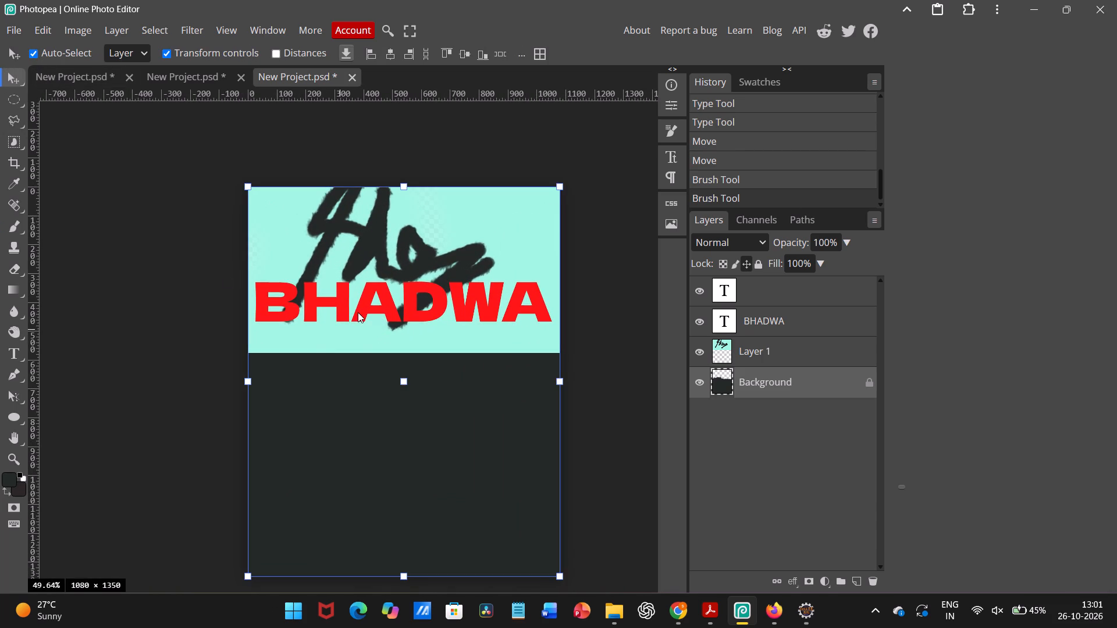
pyautogui.moveTo(358, 311); pyautogui.dragTo(362, 359)
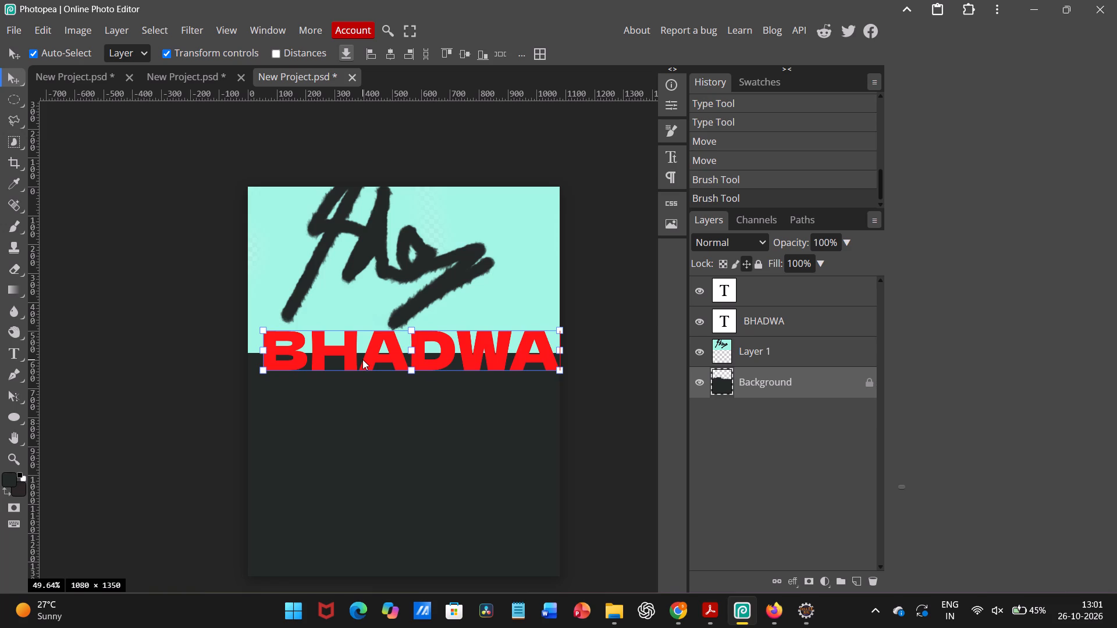
pyautogui.moveTo(362, 359); pyautogui.dragTo(358, 358)
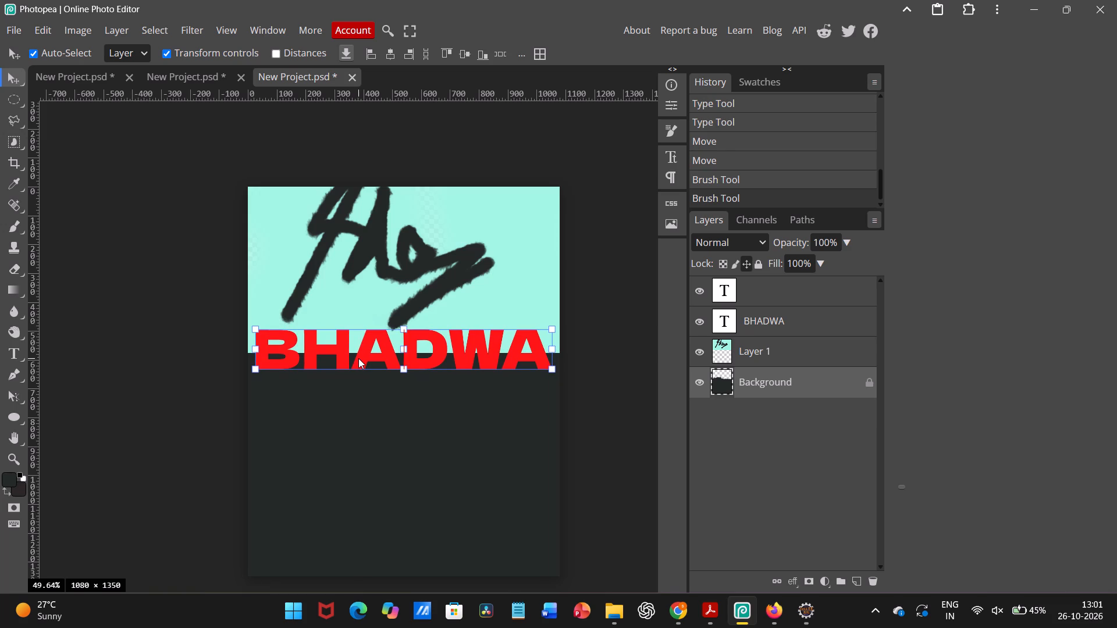
pyautogui.moveTo(358, 358); pyautogui.dragTo(359, 358)
pyautogui.click(624, 286)
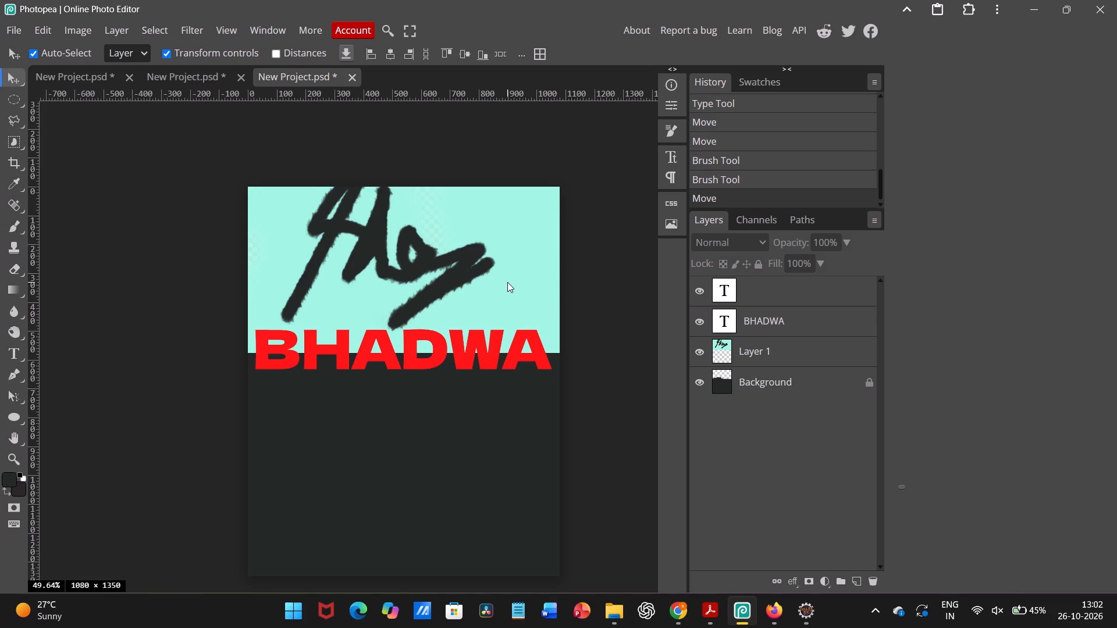
# Nudge Layer 1 slightly up so its bottom edge sits about 560 px below the canvas top, and deselect it.
pyautogui.click(454, 259)
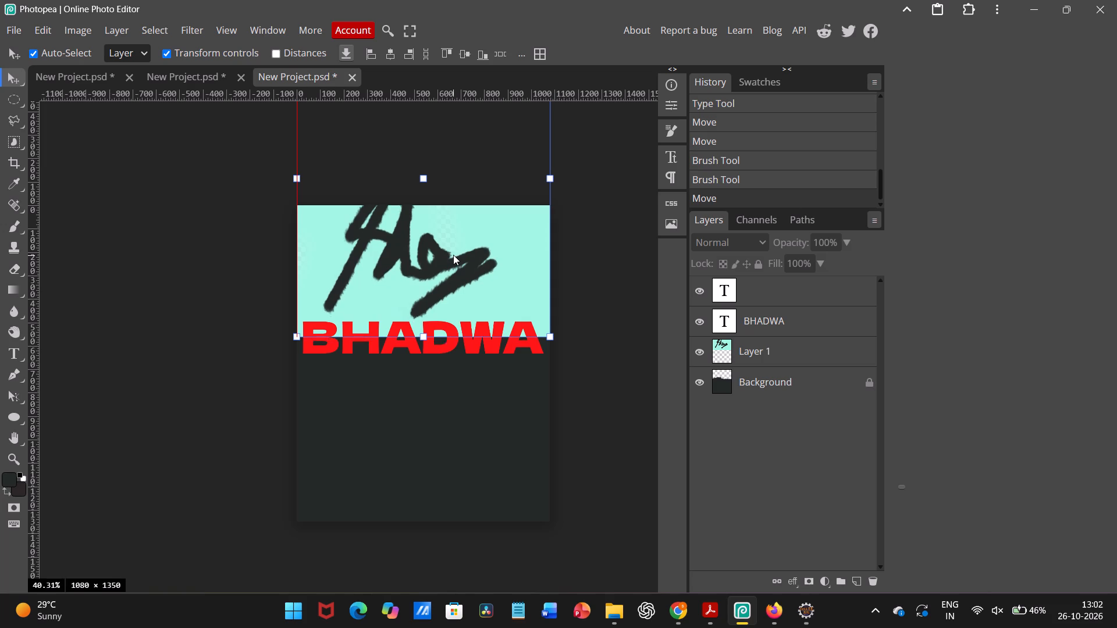
pyautogui.click(601, 267)
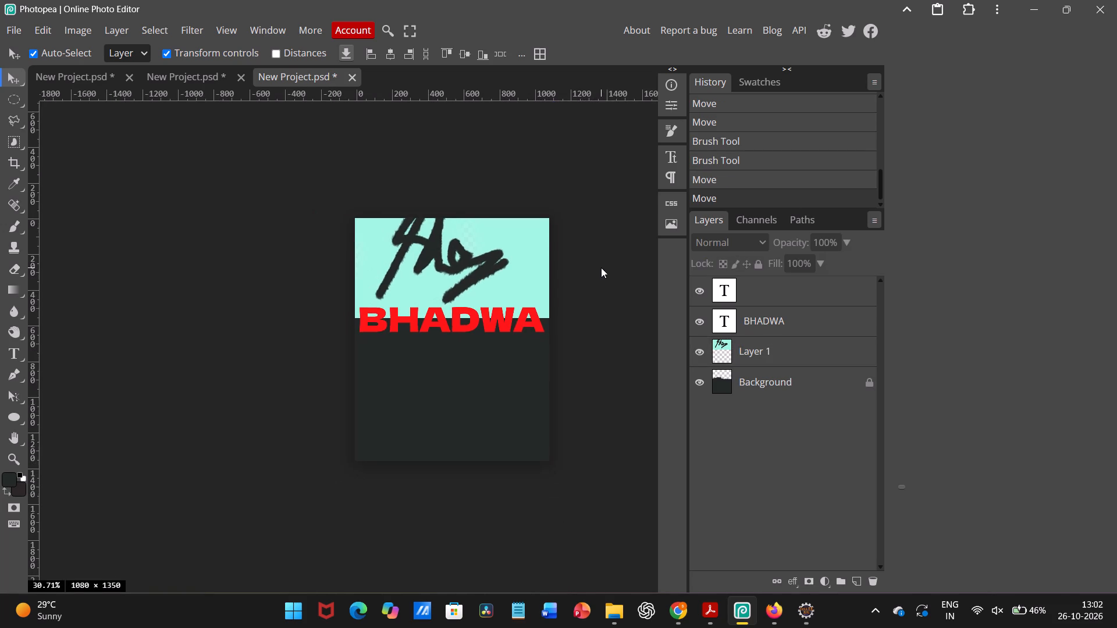
# Choose a turquoise foreground colour and paint over the dark scribble and most of the pale aqua on Layer 1 with the 375 px brush.
pyautogui.scroll(1, 515, 320)
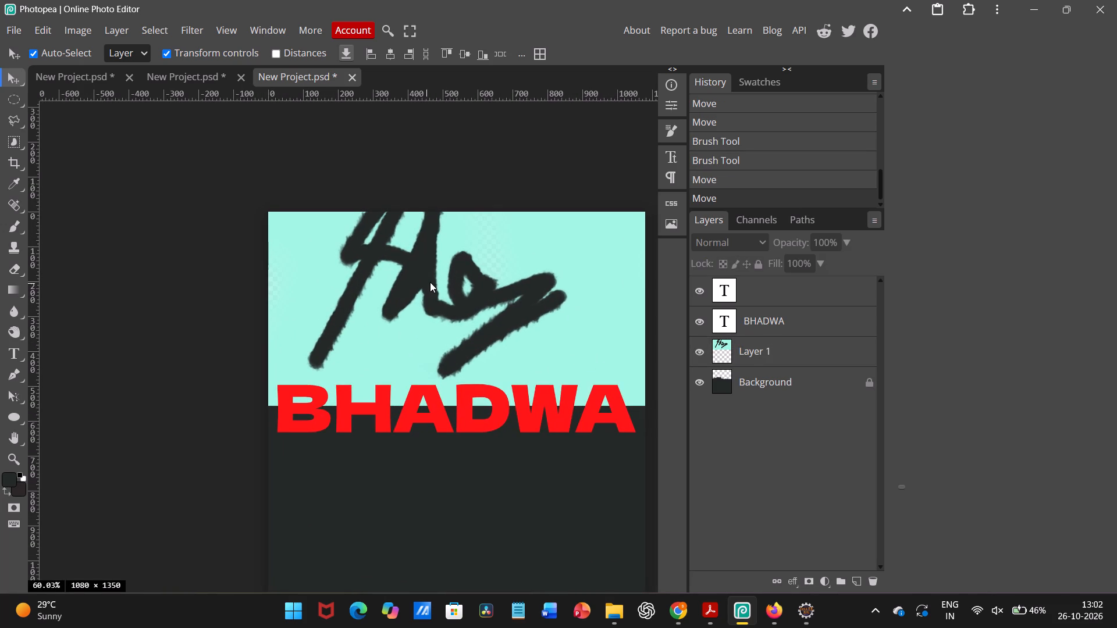
pyautogui.click(429, 282)
pyautogui.click(23, 229)
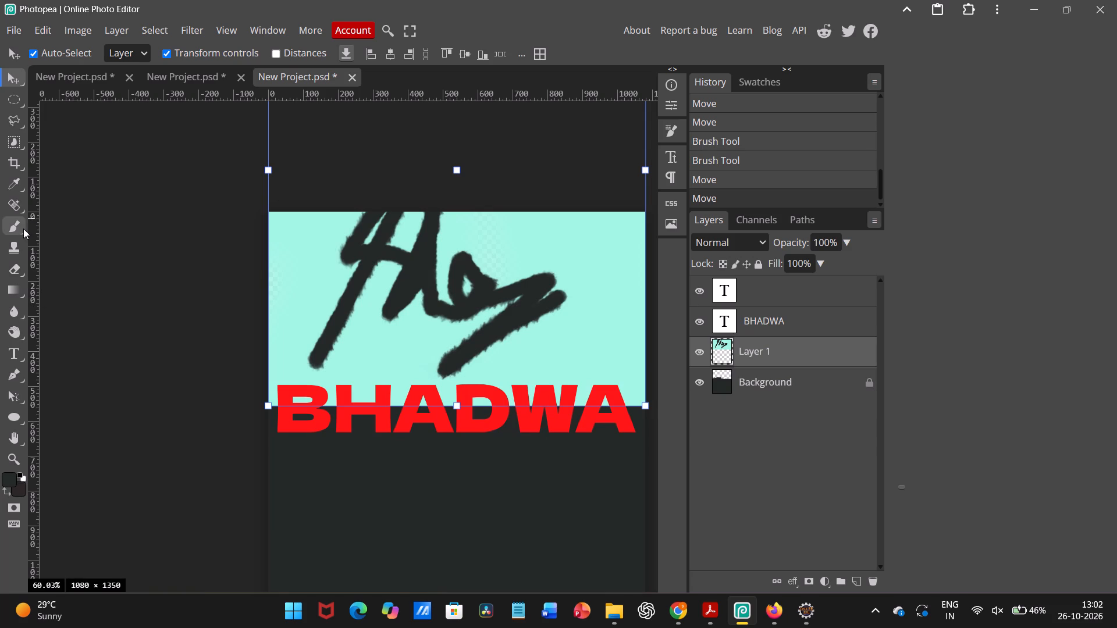
pyautogui.click(8, 483)
pyautogui.moveTo(174, 234); pyautogui.dragTo(228, 179)
pyautogui.click(404, 166)
pyautogui.moveTo(439, 239); pyautogui.dragTo(378, 250)
pyautogui.moveTo(378, 250); pyautogui.dragTo(303, 252)
pyautogui.moveTo(386, 249); pyautogui.dragTo(449, 254)
pyautogui.moveTo(535, 268); pyautogui.dragTo(567, 295)
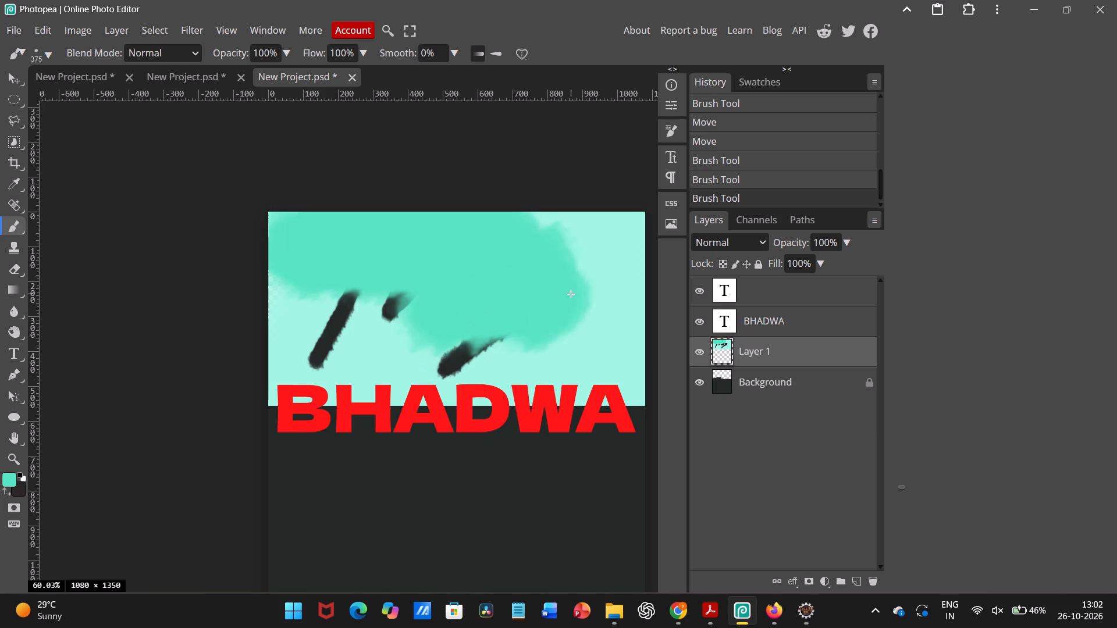
pyautogui.moveTo(567, 295); pyautogui.dragTo(342, 354)
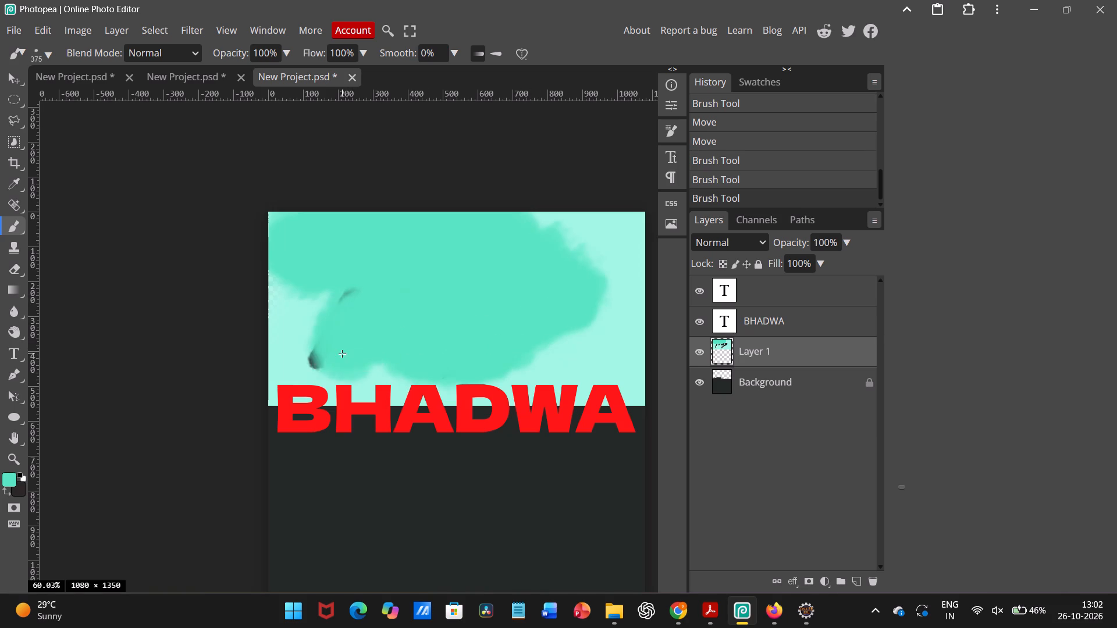
pyautogui.moveTo(342, 354); pyautogui.dragTo(619, 376)
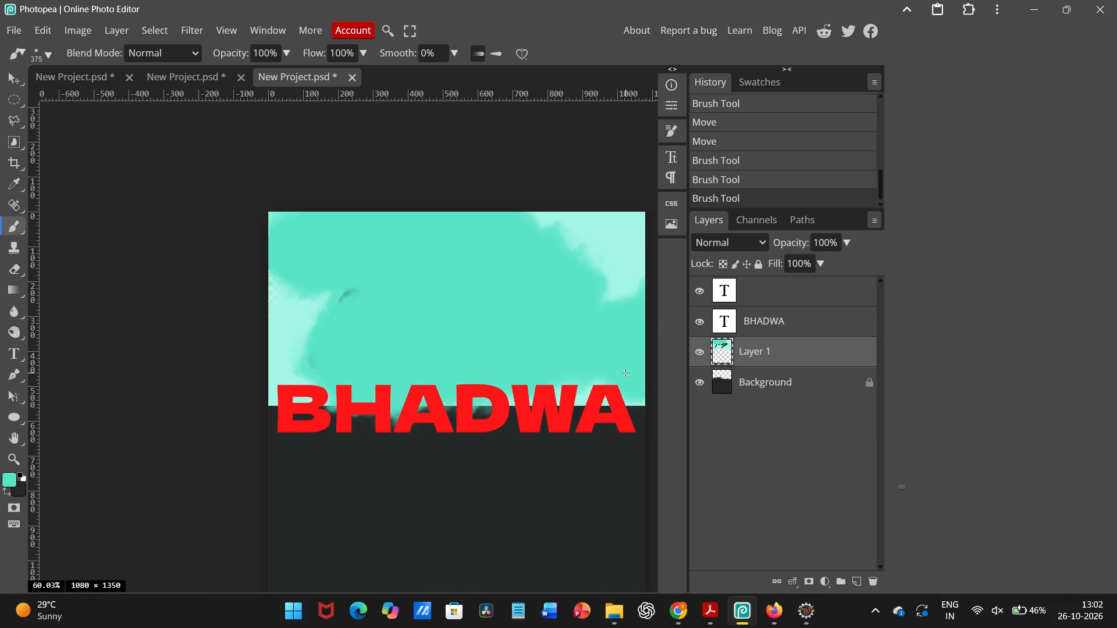
pyautogui.moveTo(619, 376); pyautogui.dragTo(565, 238)
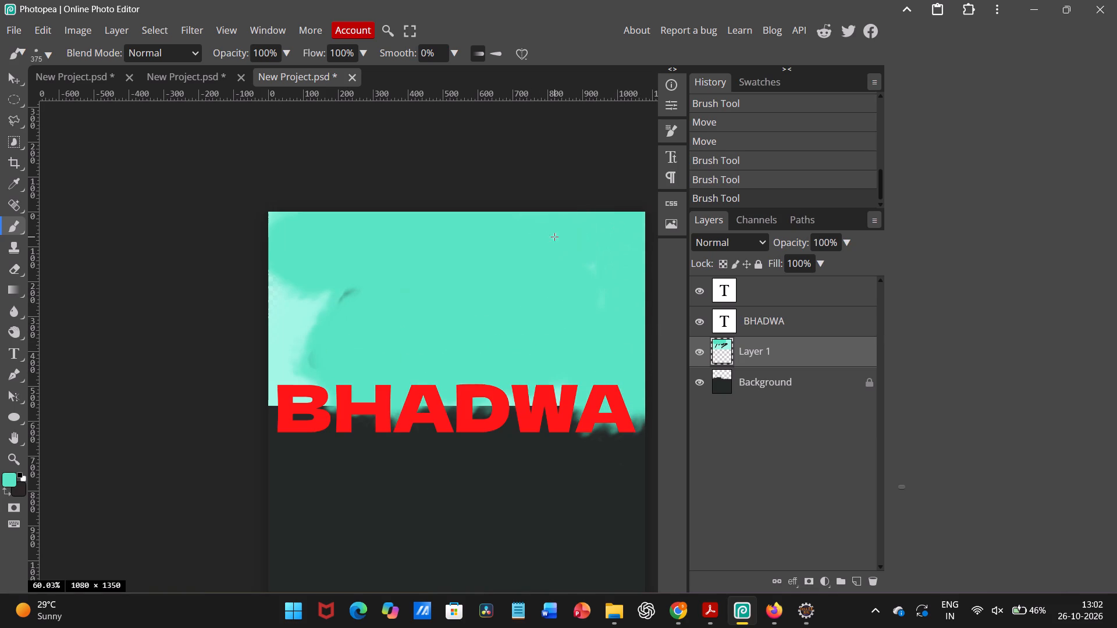
# Extend the turquoise paint on Layer 1 in ragged patches below the title and cover the remaining pale area above its first letters.
pyautogui.moveTo(565, 238); pyautogui.dragTo(549, 387)
pyautogui.scroll(-1, 549, 387)
pyautogui.moveTo(573, 303); pyautogui.dragTo(568, 306)
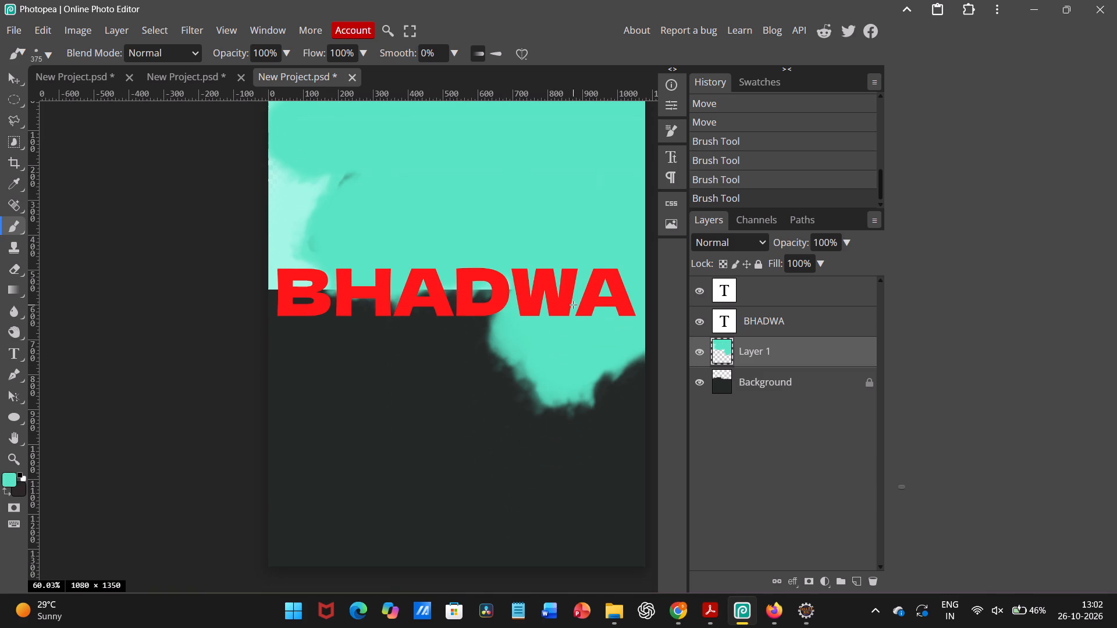
pyautogui.moveTo(568, 306); pyautogui.dragTo(426, 333)
pyautogui.scroll(-1, 426, 333)
pyautogui.scroll(1, 371, 186)
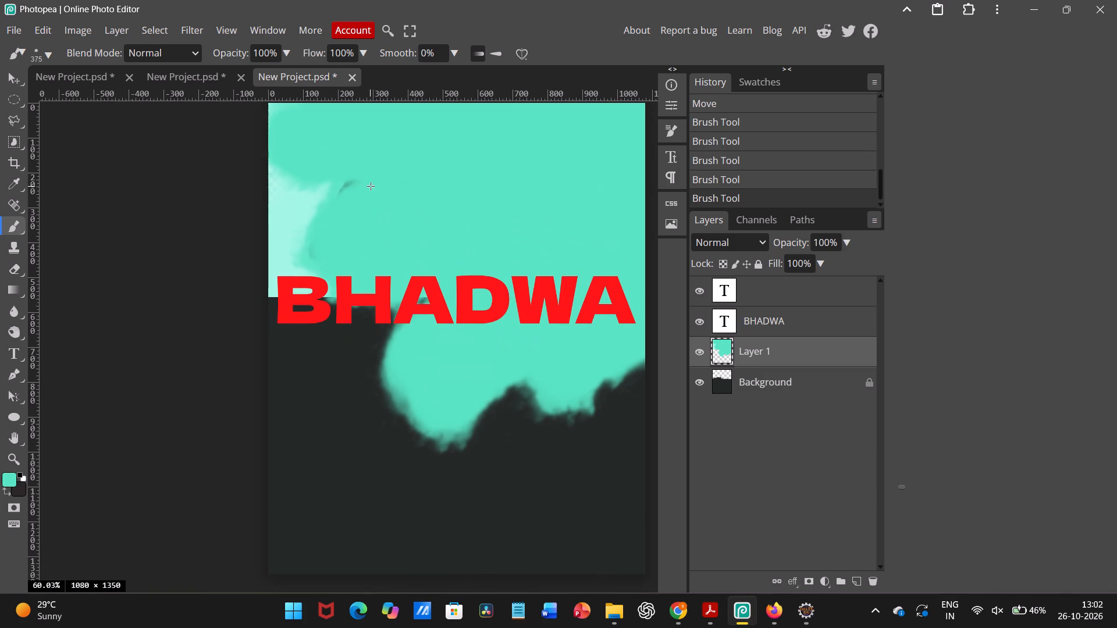
pyautogui.moveTo(371, 186); pyautogui.dragTo(311, 263)
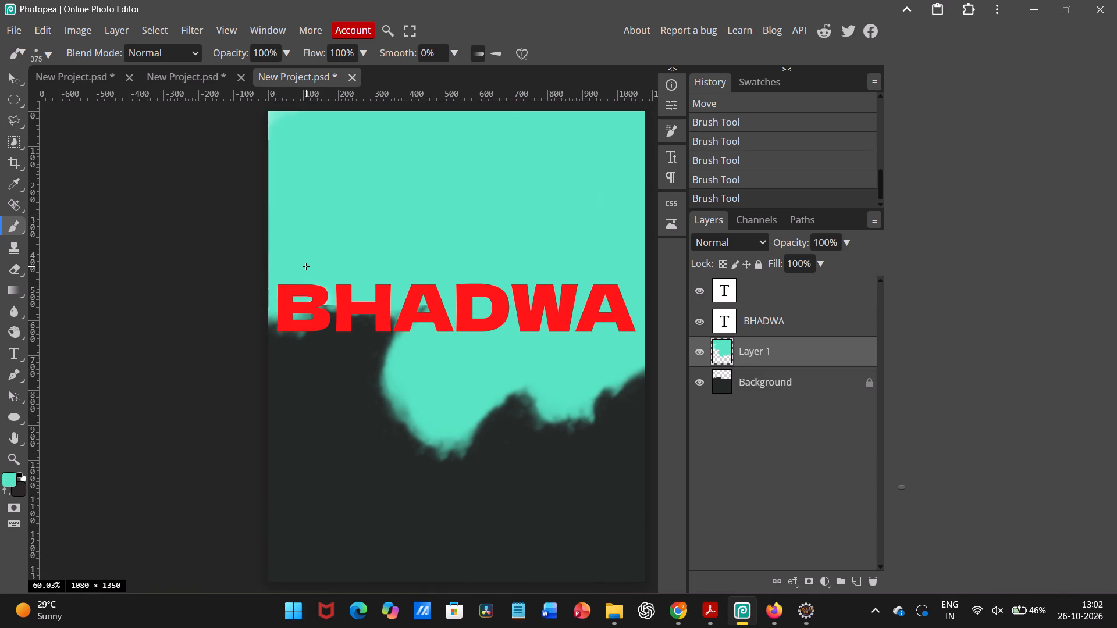
pyautogui.moveTo(311, 263); pyautogui.dragTo(326, 265)
pyautogui.moveTo(329, 274); pyautogui.dragTo(382, 265)
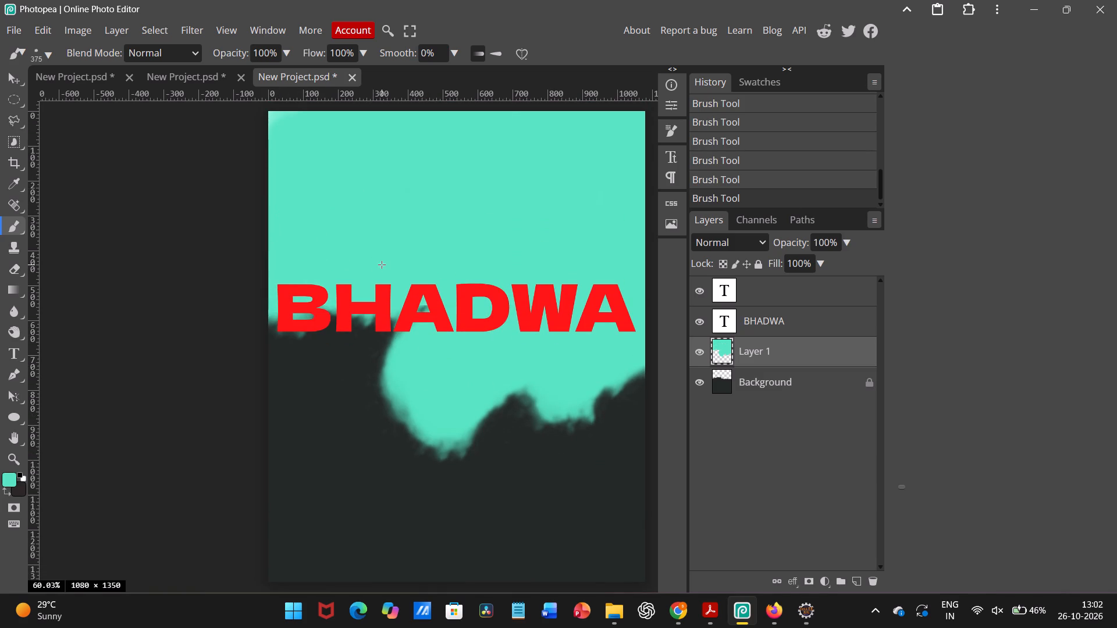
# Open the BHADWA title for editing and clear all its text.
pyautogui.scroll(1, 397, 284)
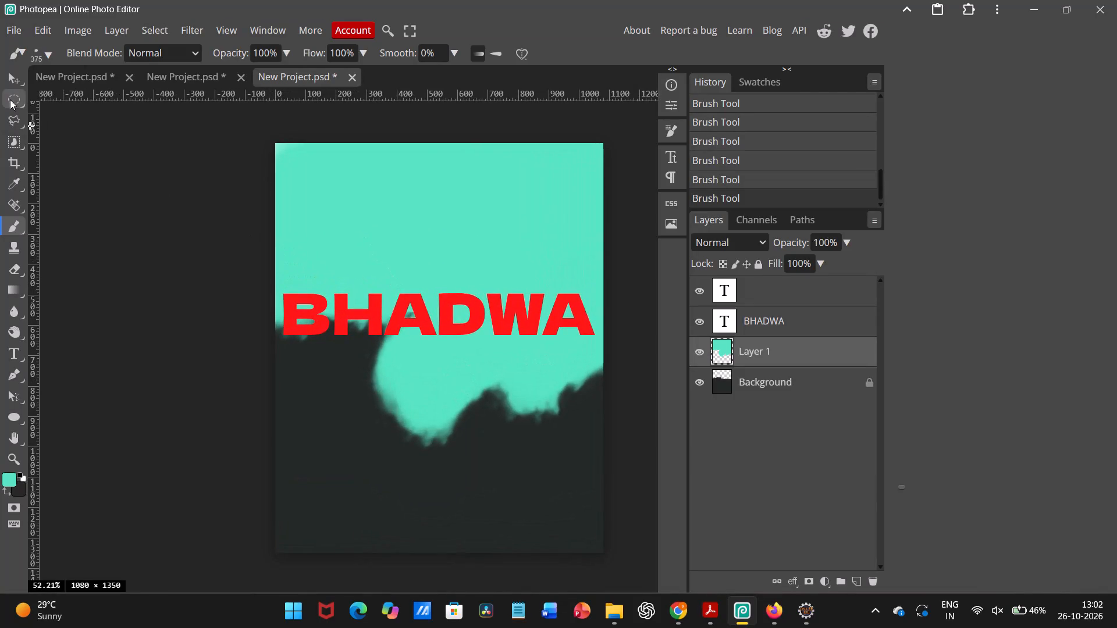
pyautogui.click(5, 84)
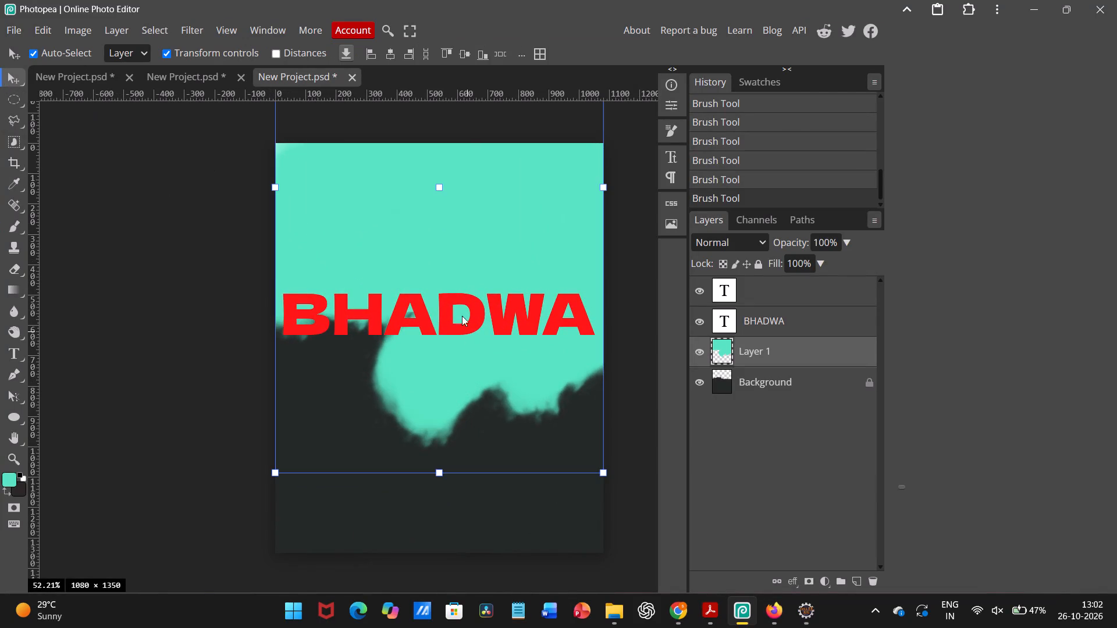
pyautogui.click(460, 309)
pyautogui.tripleClick(460, 309)
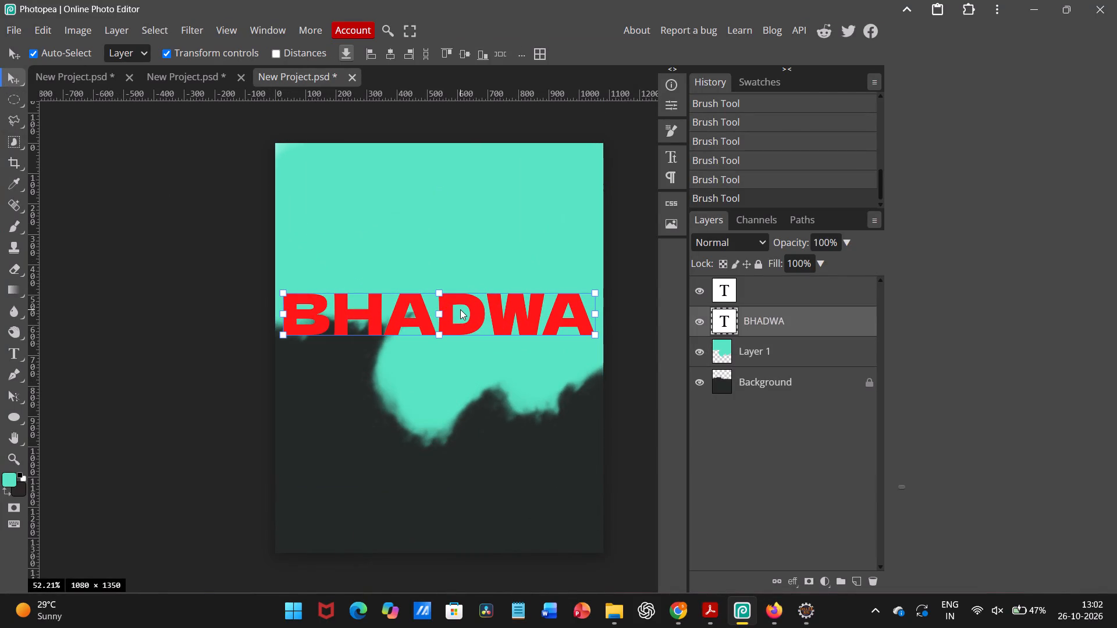
pyautogui.doubleClick(460, 309)
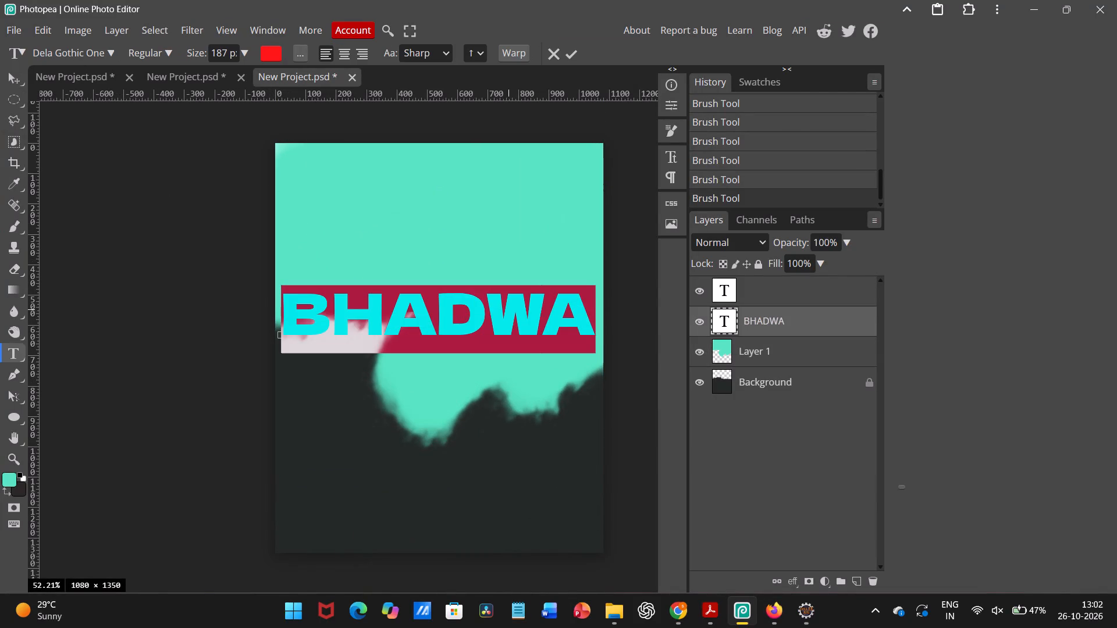
pyautogui.press('BackSpace')
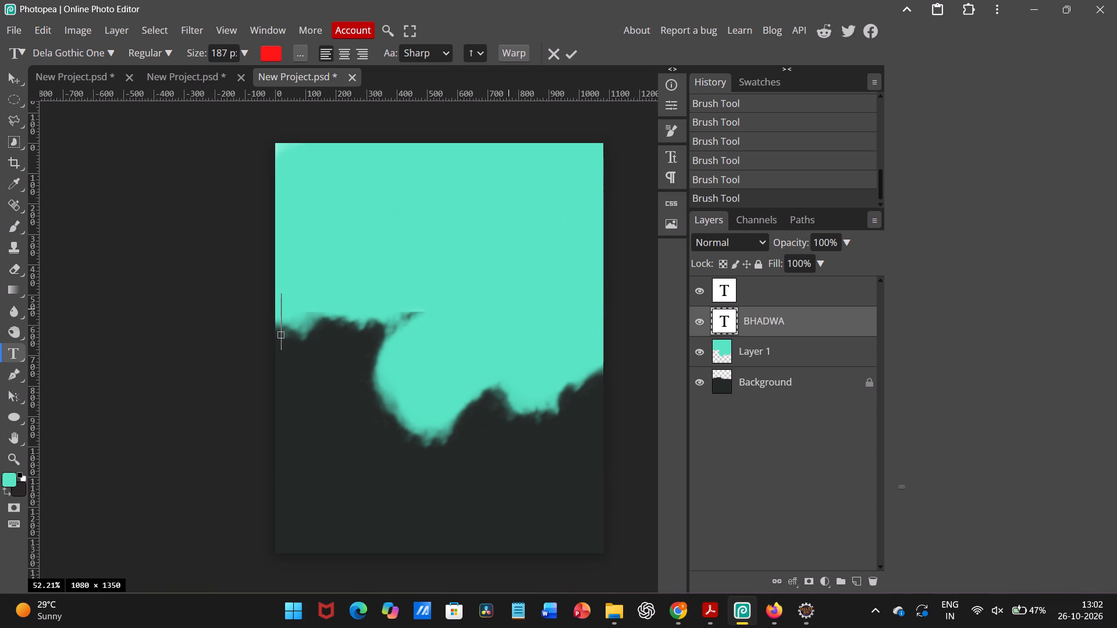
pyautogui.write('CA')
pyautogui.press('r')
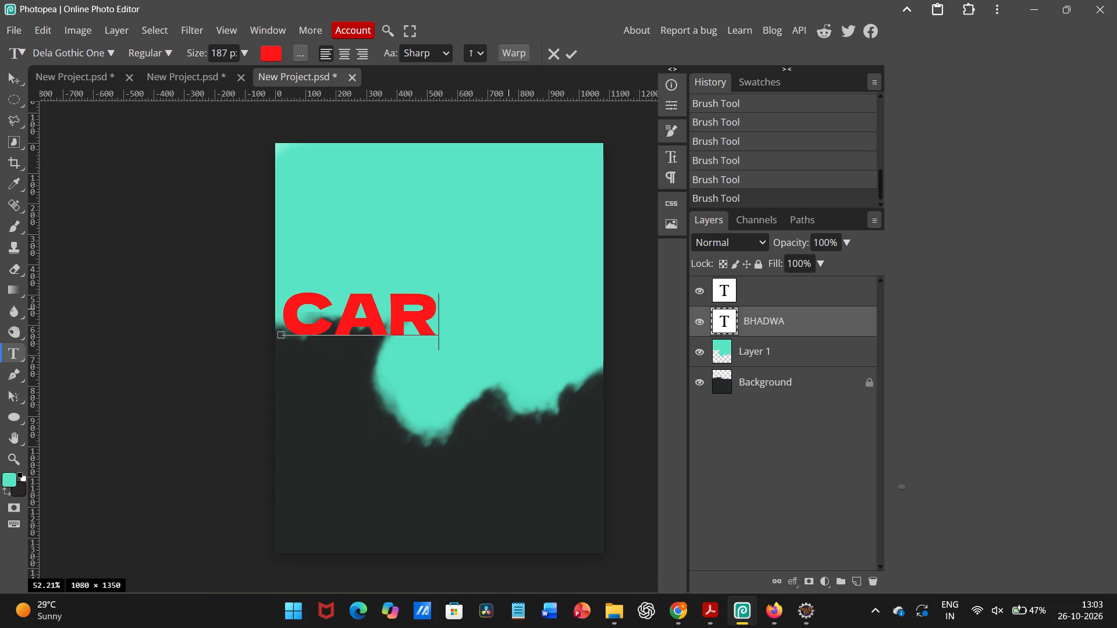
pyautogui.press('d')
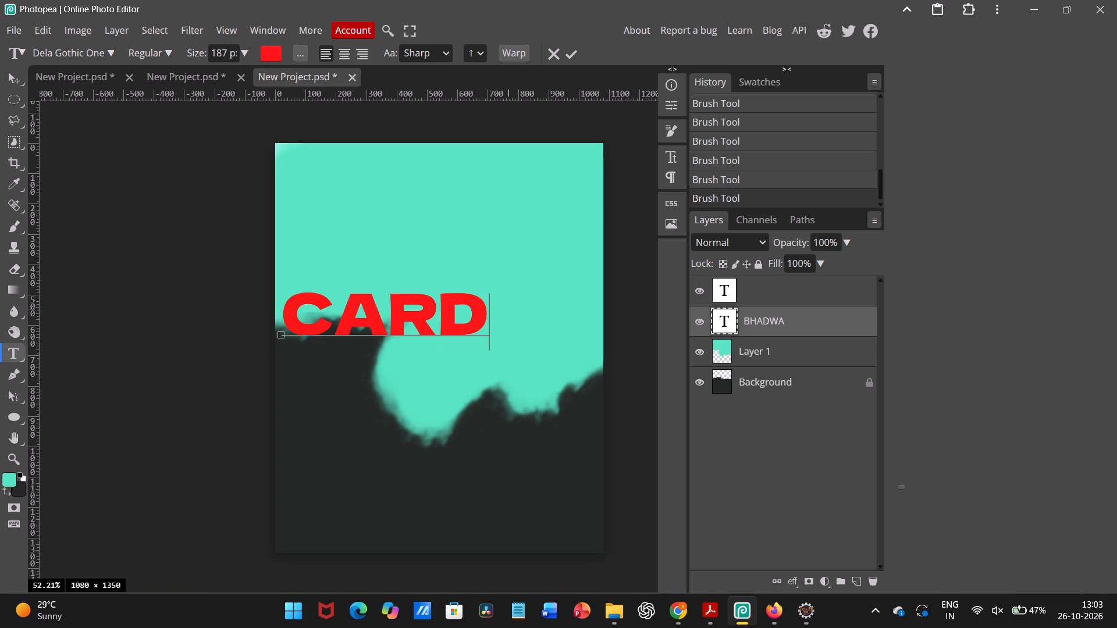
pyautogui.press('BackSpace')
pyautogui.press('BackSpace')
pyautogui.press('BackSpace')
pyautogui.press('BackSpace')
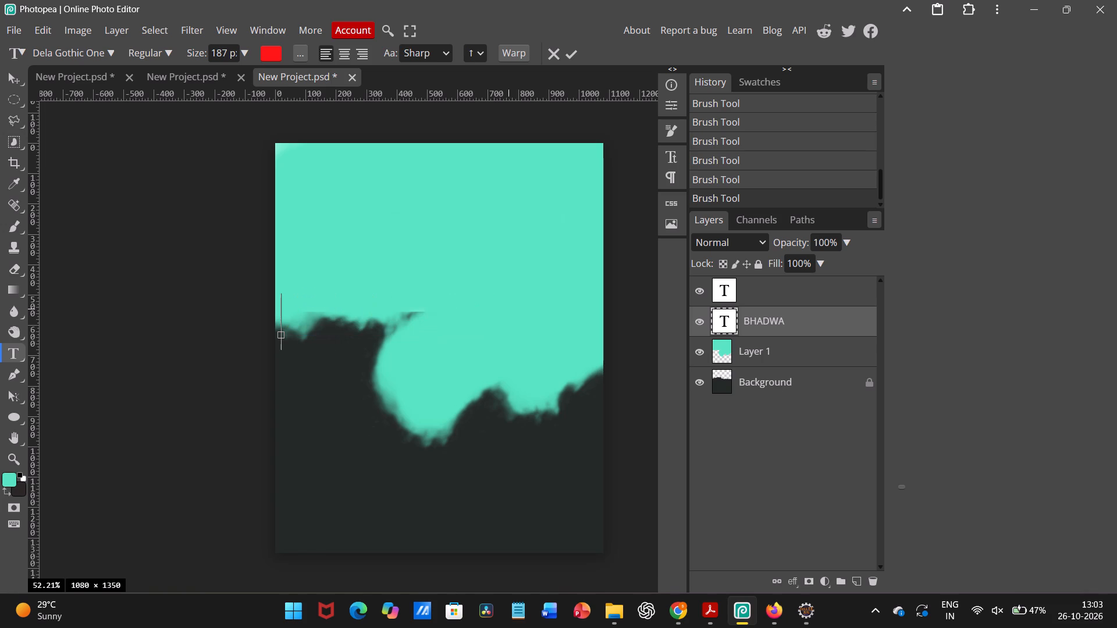
# Enter MESSY as the title text and shift it slightly right and down, starting about 120 px from the canvas's left edge.
pyautogui.write('MESSY')
pyautogui.moveTo(578, 358); pyautogui.dragTo(592, 363)
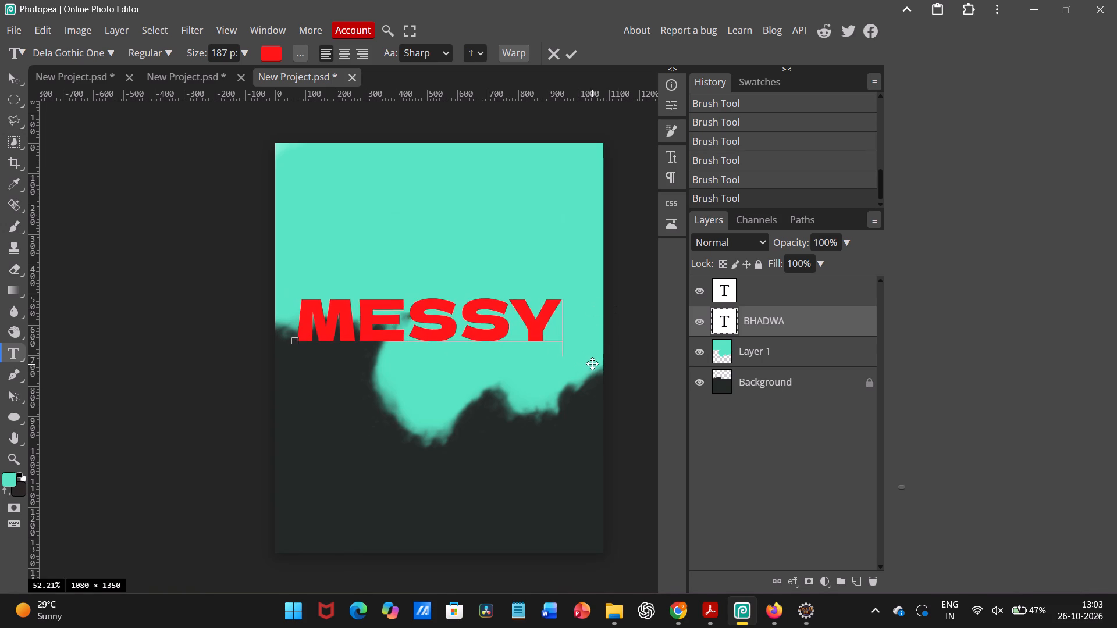
pyautogui.moveTo(592, 363); pyautogui.dragTo(599, 365)
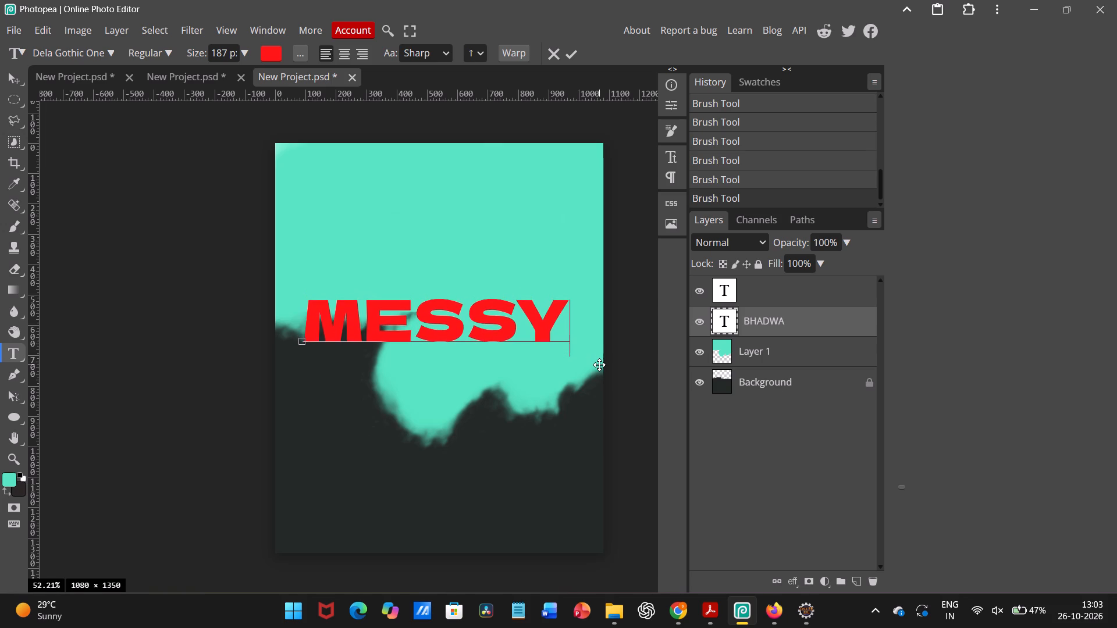
pyautogui.click(586, 347)
pyautogui.moveTo(586, 347); pyautogui.dragTo(594, 349)
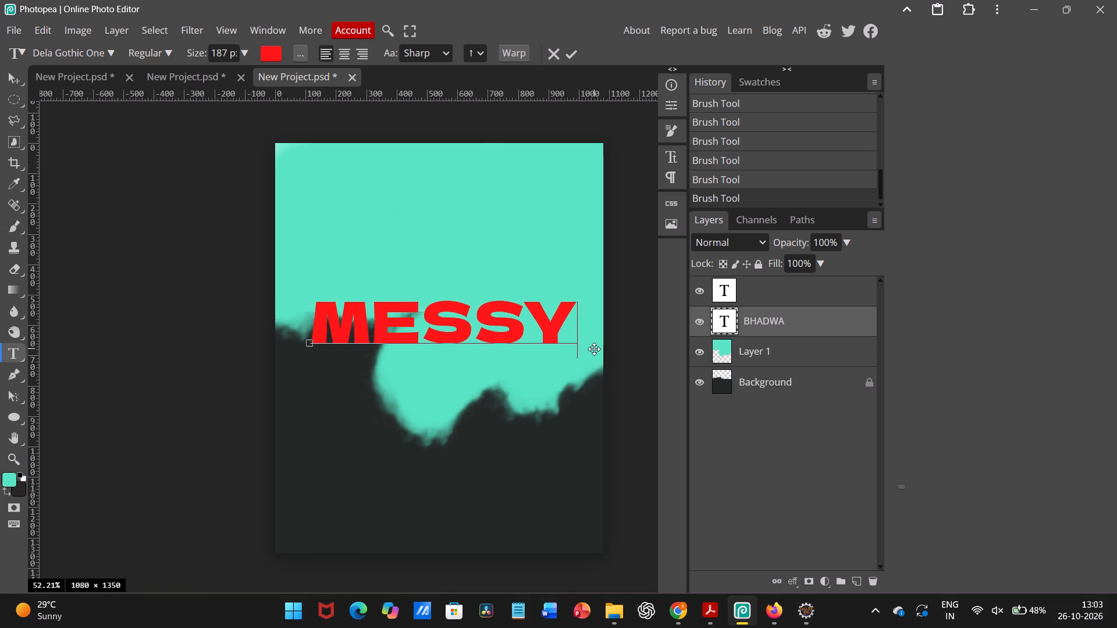
pyautogui.moveTo(594, 349); pyautogui.dragTo(595, 350)
pyautogui.tripleClick(578, 345)
pyautogui.click(578, 345)
pyautogui.moveTo(578, 345); pyautogui.dragTo(574, 345)
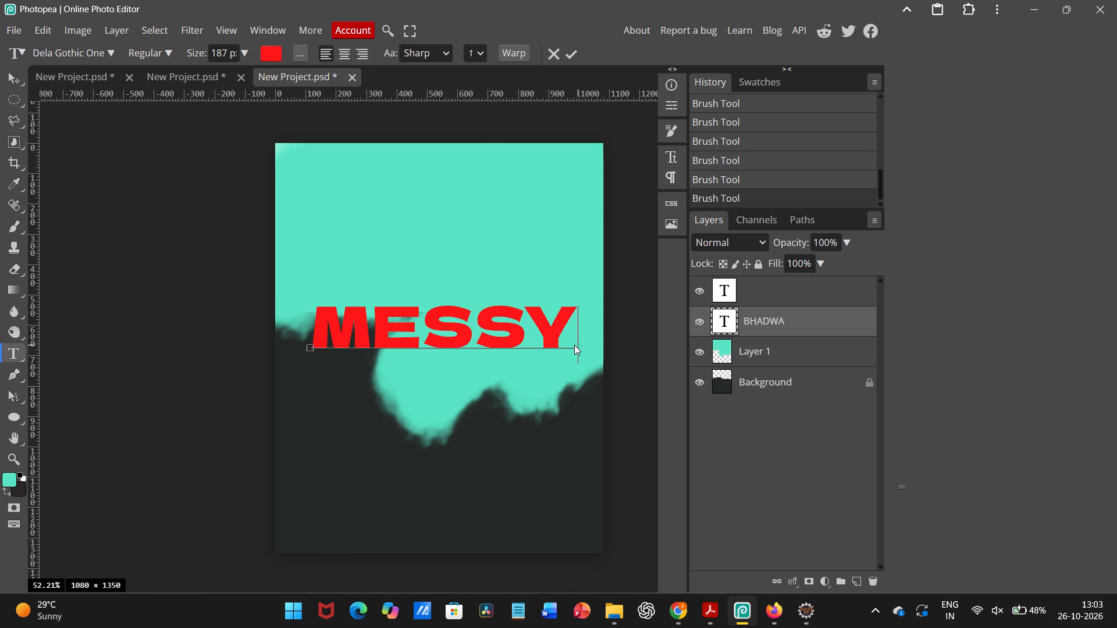
# Set the MESSY title in the Desyrel font and move it to start about 290 px from the canvas's left edge.
pyautogui.moveTo(574, 345); pyautogui.dragTo(305, 360)
pyautogui.click(165, 55)
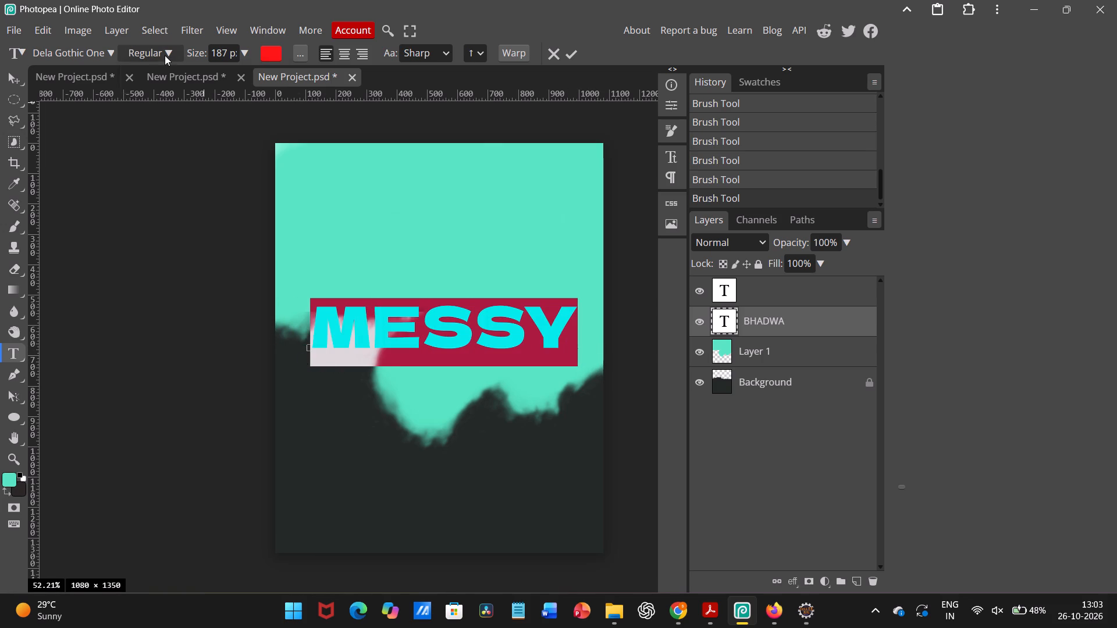
pyautogui.click(165, 55)
pyautogui.click(120, 51)
pyautogui.click(99, 56)
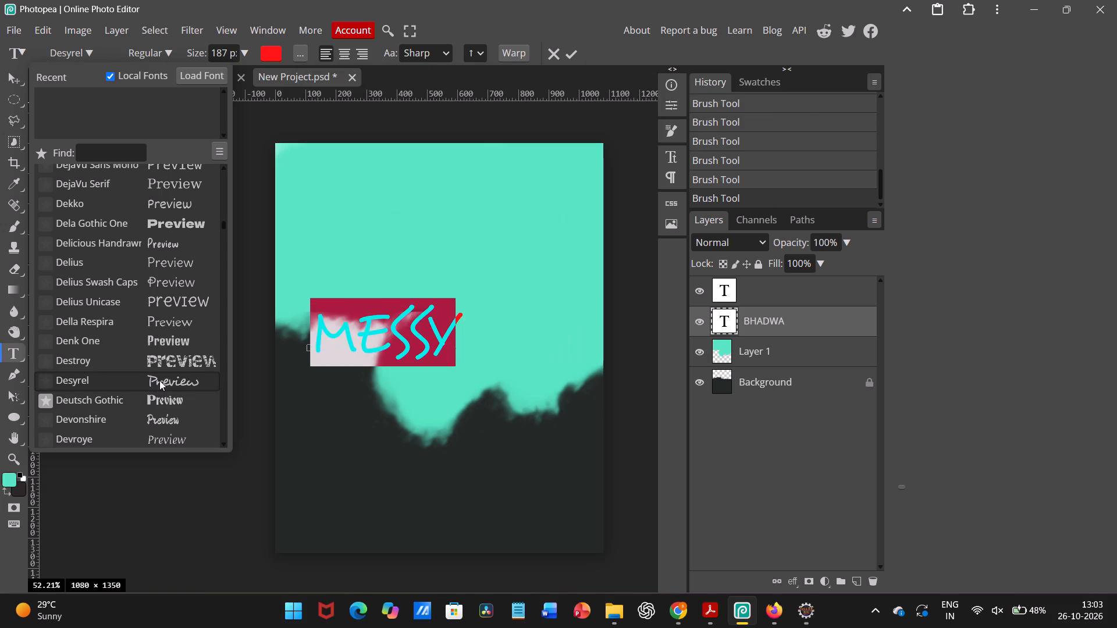
pyautogui.click(159, 380)
pyautogui.moveTo(484, 349); pyautogui.dragTo(502, 354)
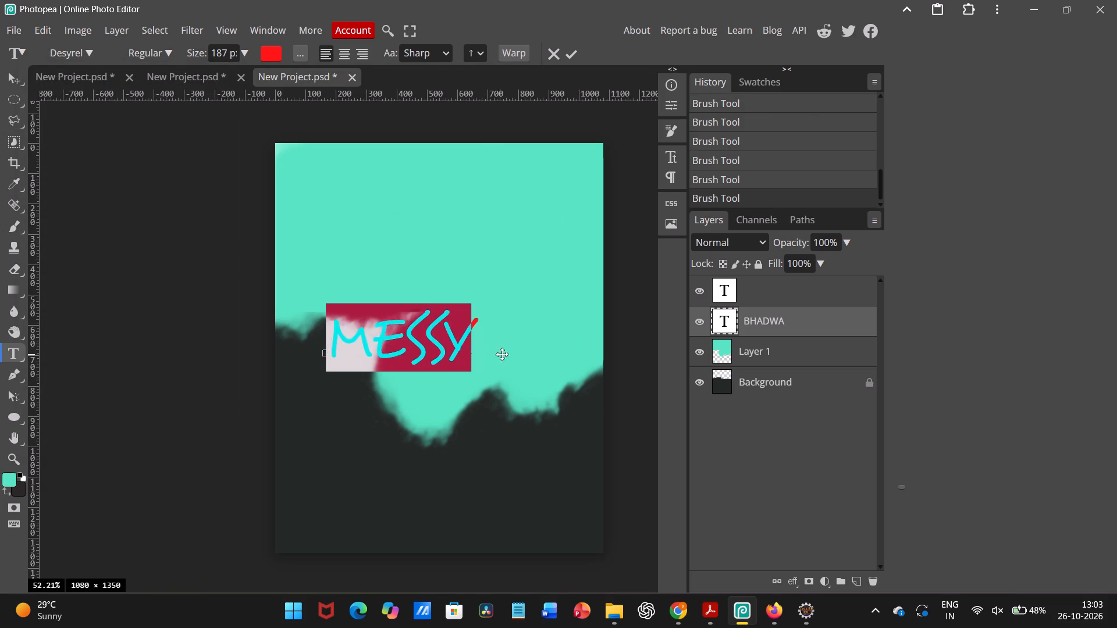
pyautogui.moveTo(502, 354); pyautogui.dragTo(532, 360)
pyautogui.click(571, 59)
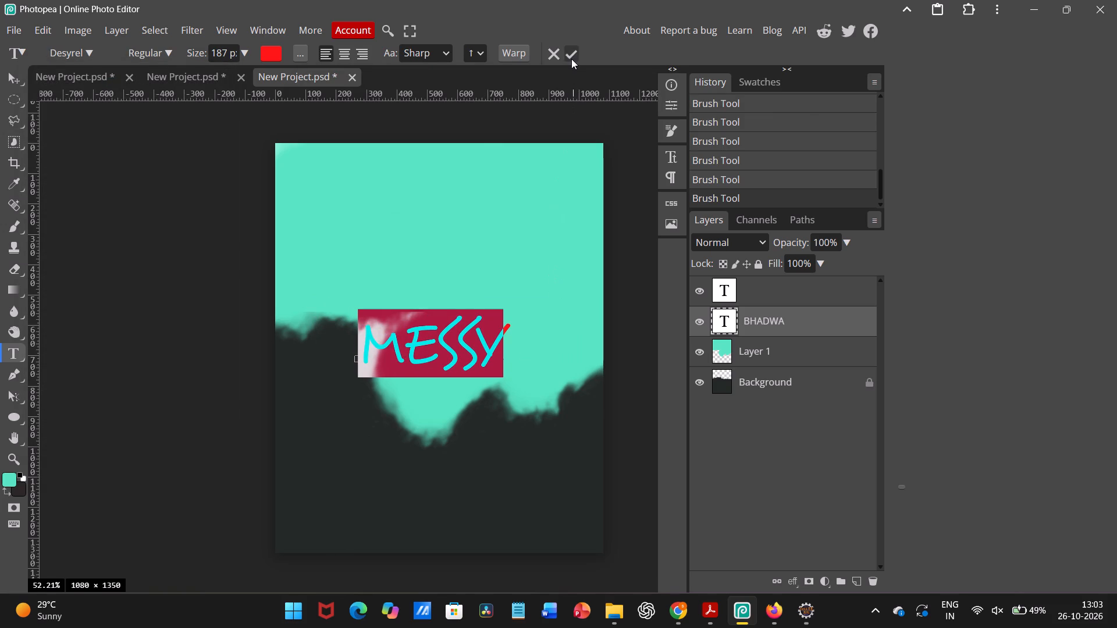
# Change the font of the whole MESSY title to Deutsch Gothic.
pyautogui.tripleClick(479, 345)
pyautogui.click(479, 345)
pyautogui.moveTo(498, 343); pyautogui.dragTo(322, 353)
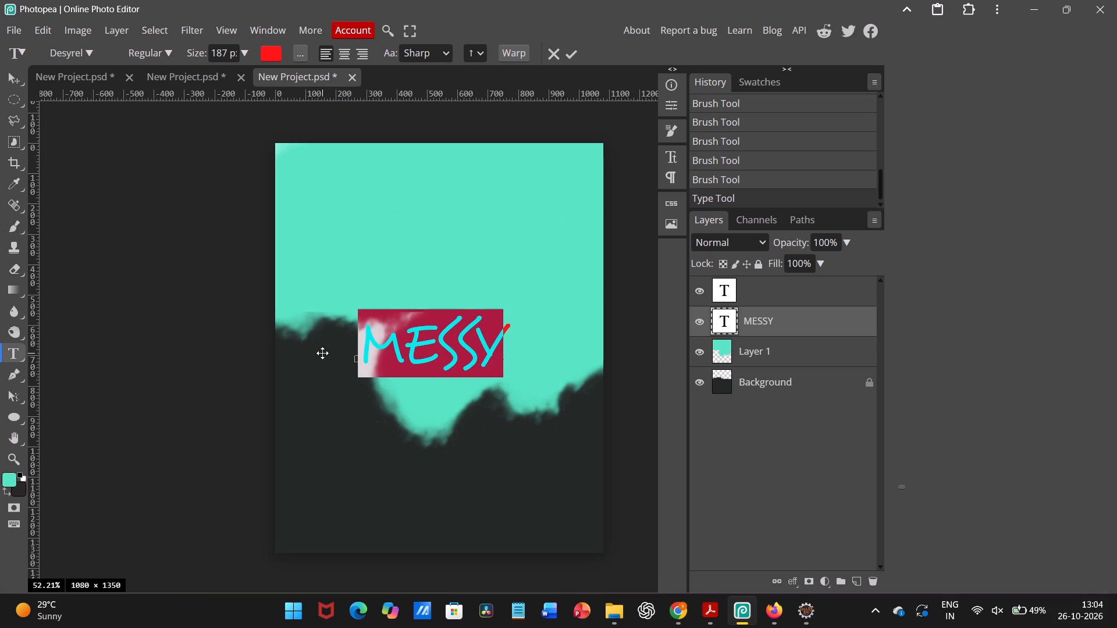
pyautogui.click(79, 62)
pyautogui.click(80, 55)
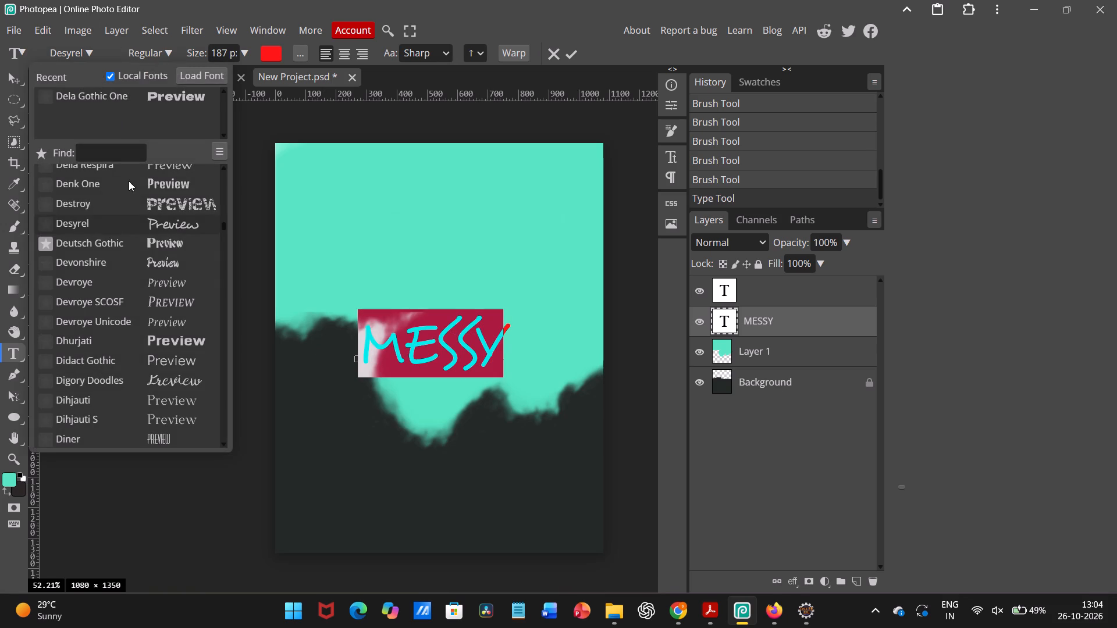
pyautogui.click(141, 248)
pyautogui.click(575, 56)
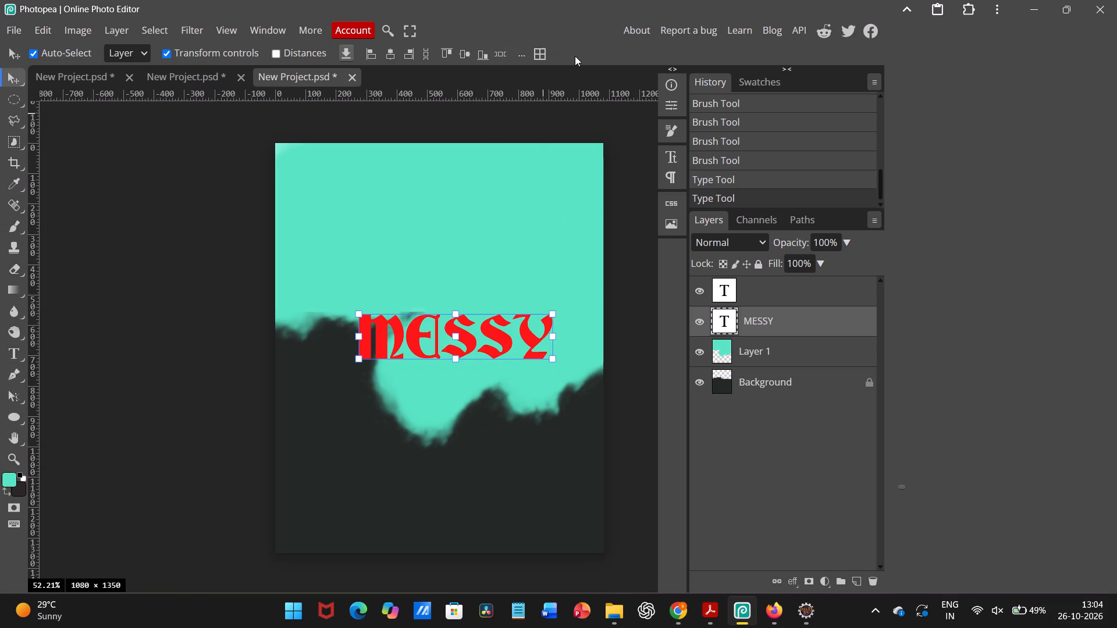
# Nudge the MESSY title to about 250 px from the canvas's left edge and 580 px below its top, and deselect it.
pyautogui.click(635, 272)
pyautogui.moveTo(476, 342); pyautogui.dragTo(469, 342)
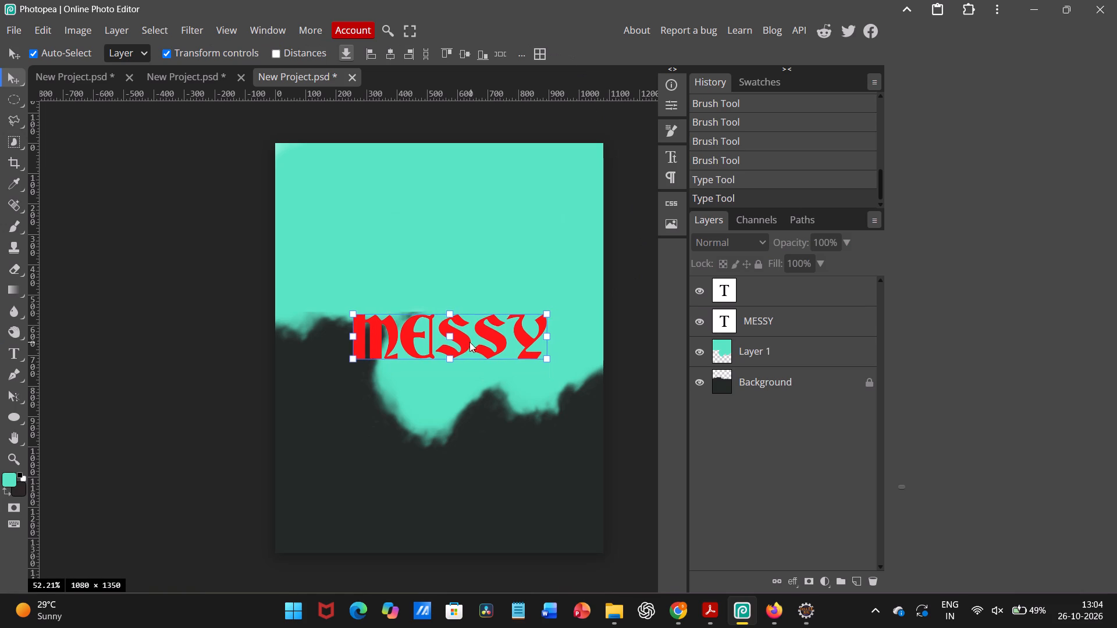
pyautogui.moveTo(469, 342); pyautogui.dragTo(469, 347)
pyautogui.click(638, 327)
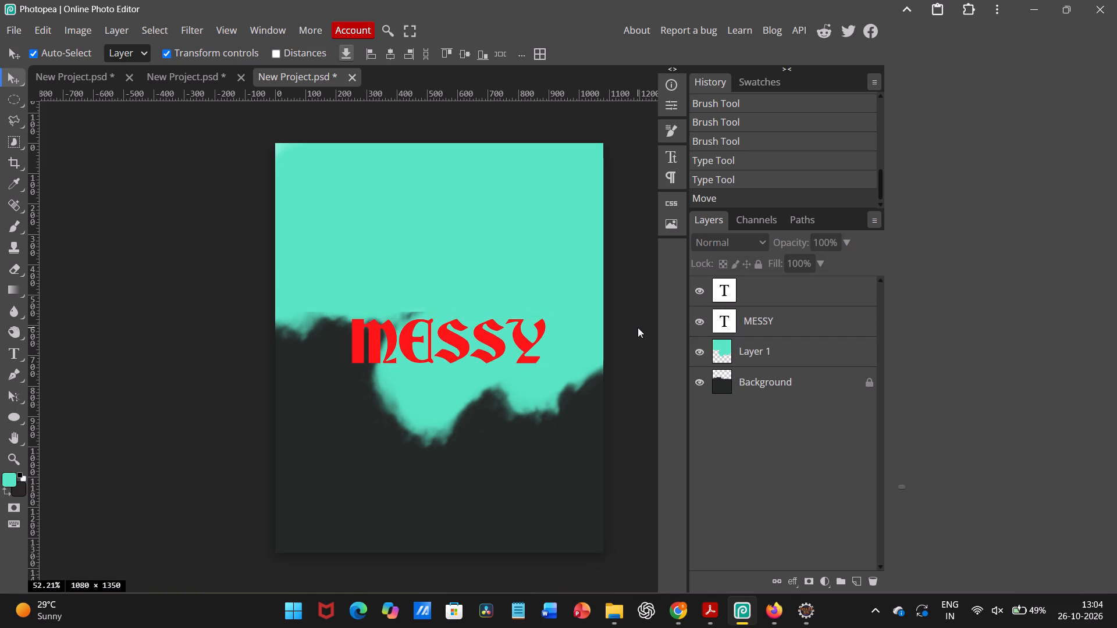
pyautogui.click(314, 387)
pyautogui.click(339, 384)
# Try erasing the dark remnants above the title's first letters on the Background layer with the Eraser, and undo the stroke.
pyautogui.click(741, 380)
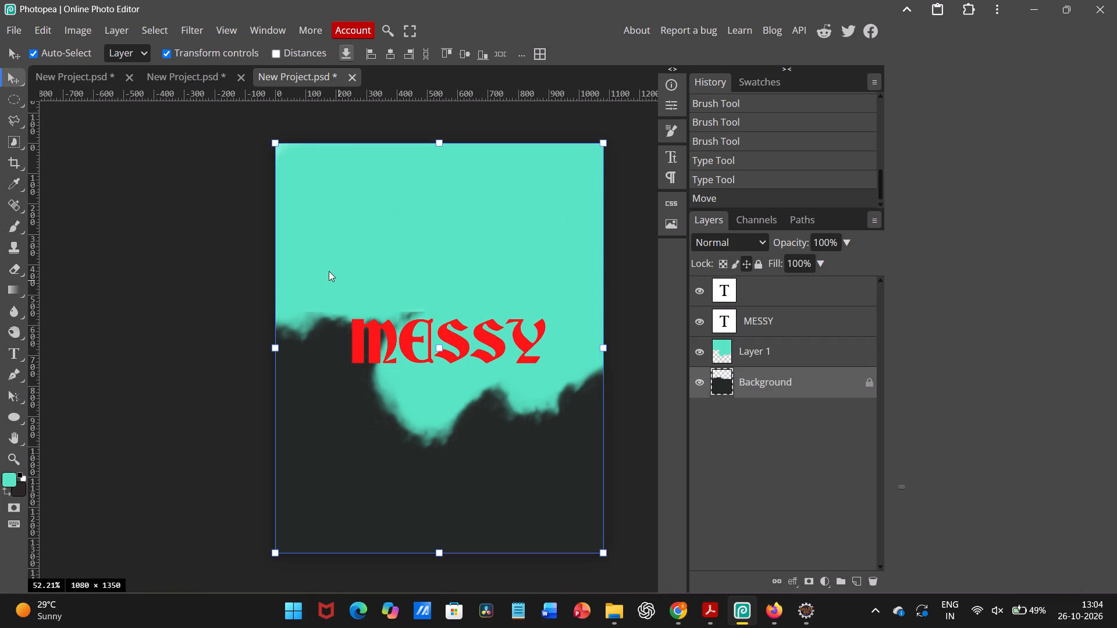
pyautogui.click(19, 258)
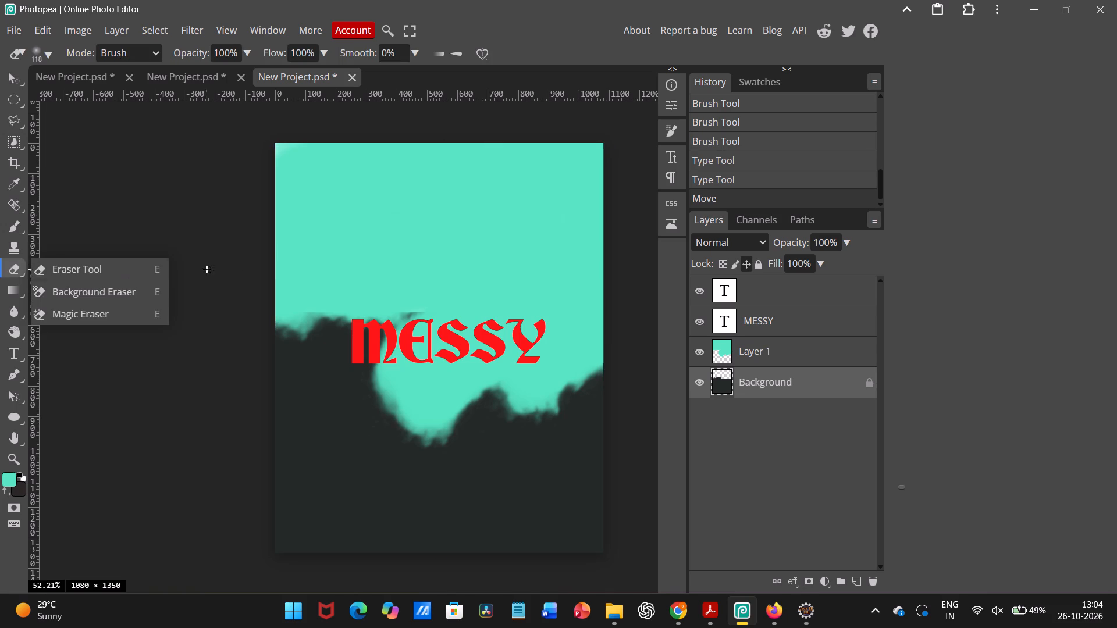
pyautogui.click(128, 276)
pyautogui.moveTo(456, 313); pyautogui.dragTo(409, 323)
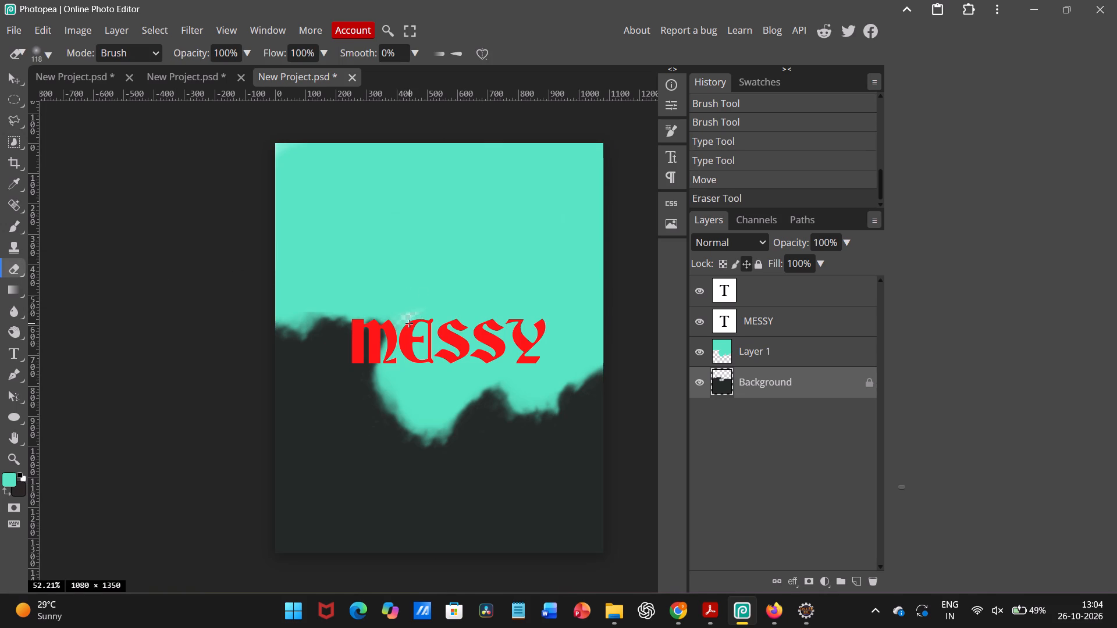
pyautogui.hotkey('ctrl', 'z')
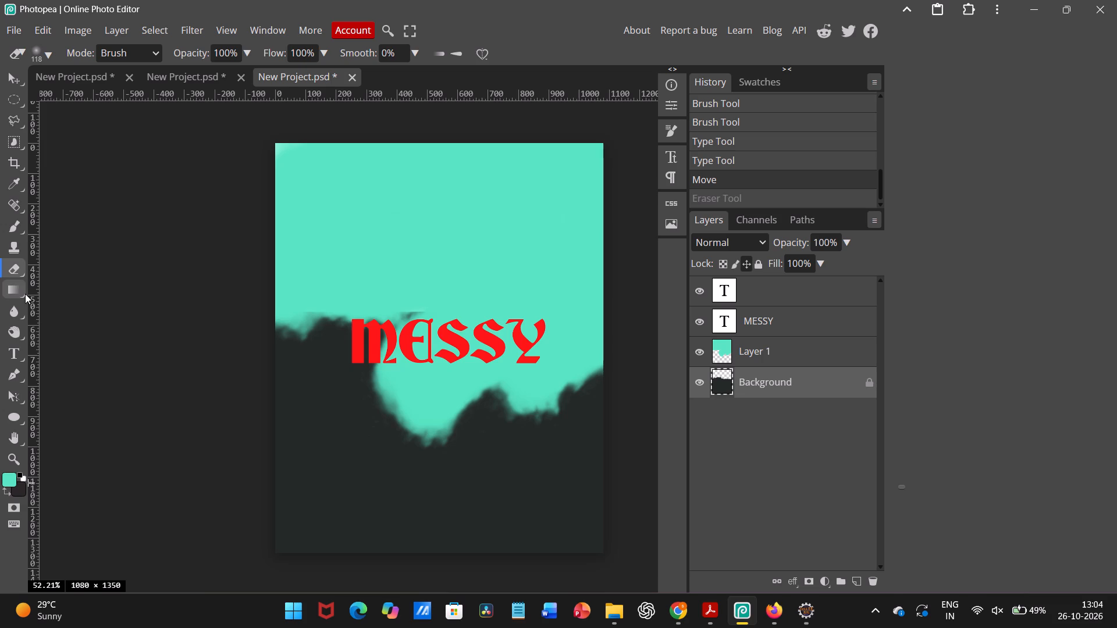
# Brush turquoise at 375 px on the Background layer over the dark remnants above the title and the ragged edge left of it.
pyautogui.click(13, 229)
pyautogui.moveTo(429, 330); pyautogui.dragTo(426, 329)
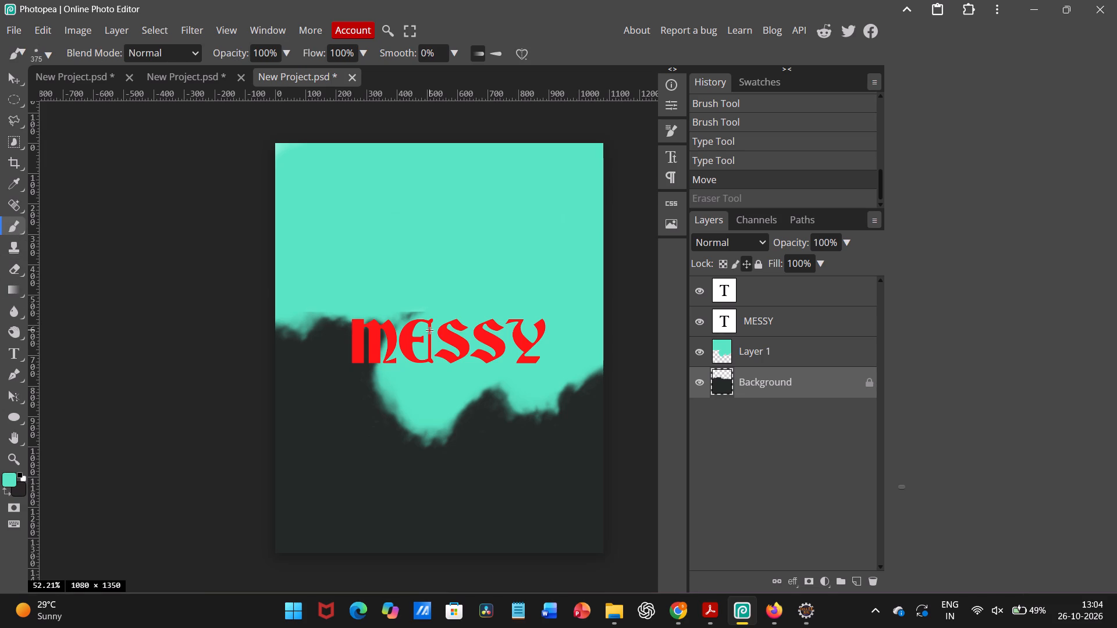
pyautogui.moveTo(426, 329); pyautogui.dragTo(401, 313)
pyautogui.click(307, 303)
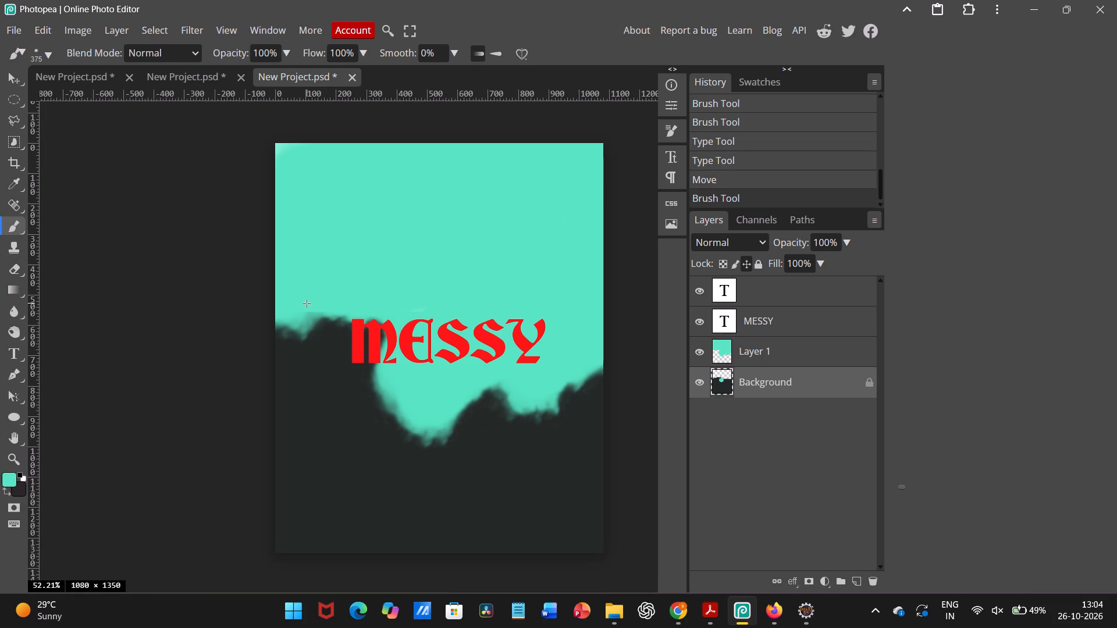
pyautogui.click(307, 308)
pyautogui.moveTo(308, 313); pyautogui.dragTo(317, 312)
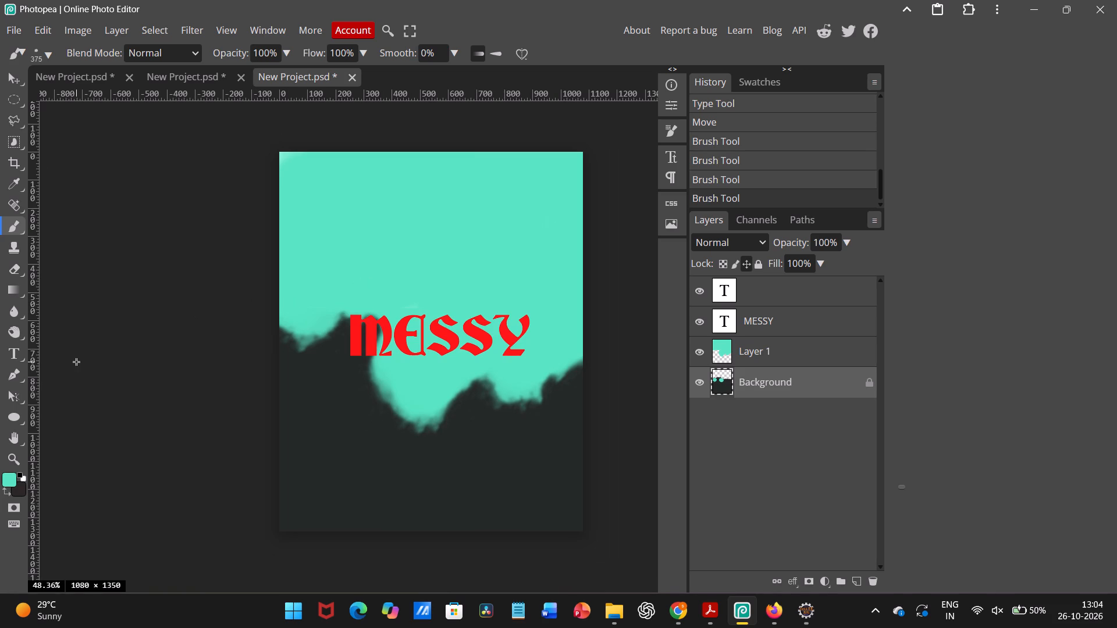
# Set the background colour to the dark #242827 swatch.
pyautogui.click(19, 493)
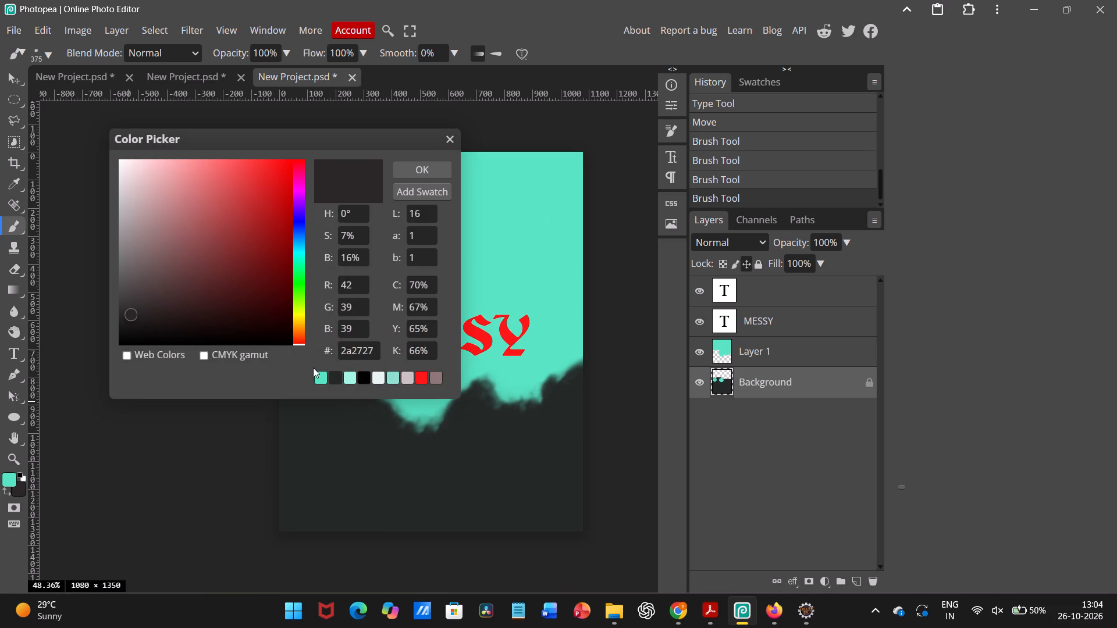
pyautogui.click(335, 373)
pyautogui.click(426, 173)
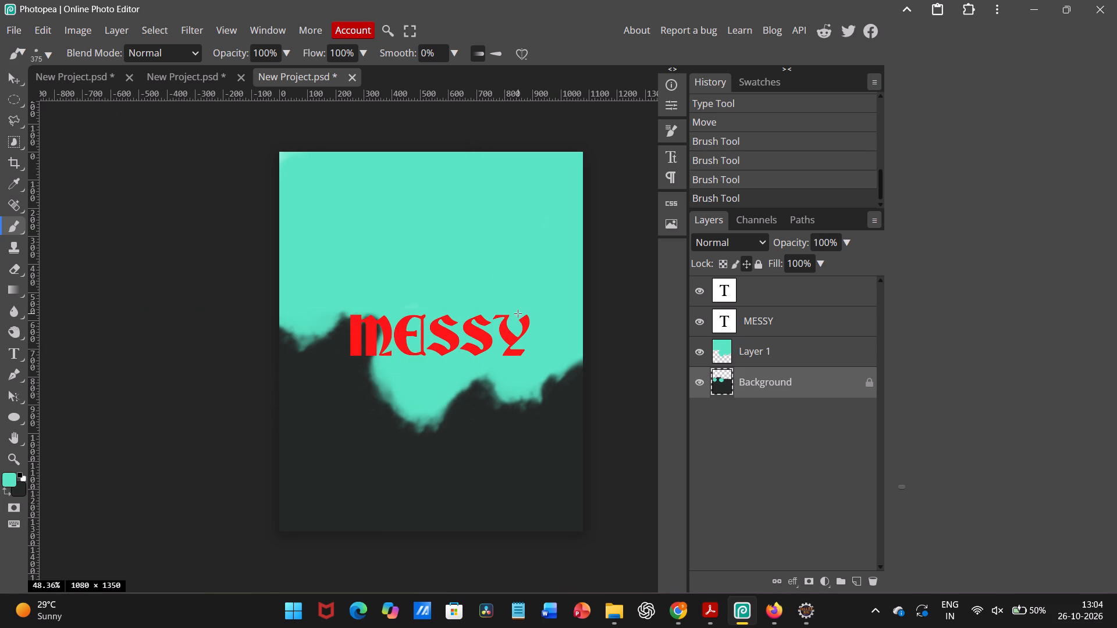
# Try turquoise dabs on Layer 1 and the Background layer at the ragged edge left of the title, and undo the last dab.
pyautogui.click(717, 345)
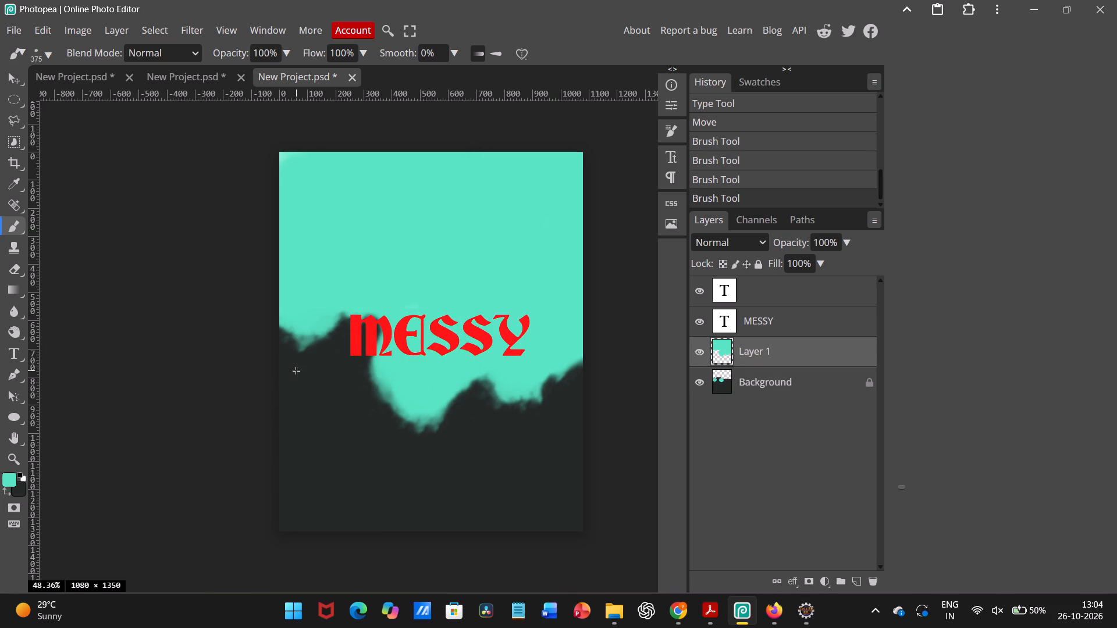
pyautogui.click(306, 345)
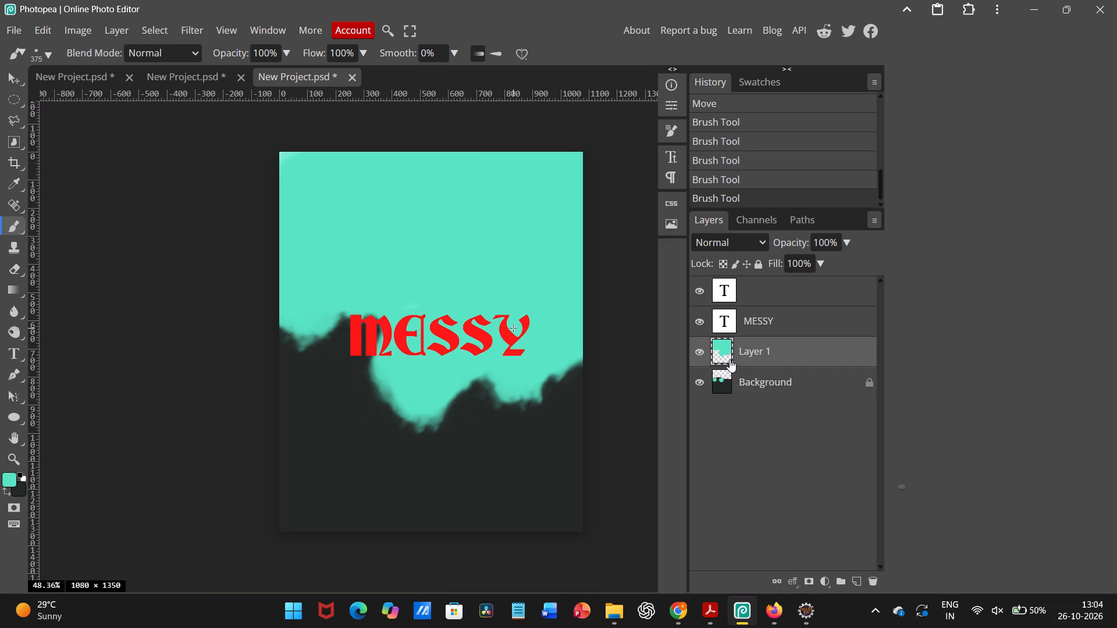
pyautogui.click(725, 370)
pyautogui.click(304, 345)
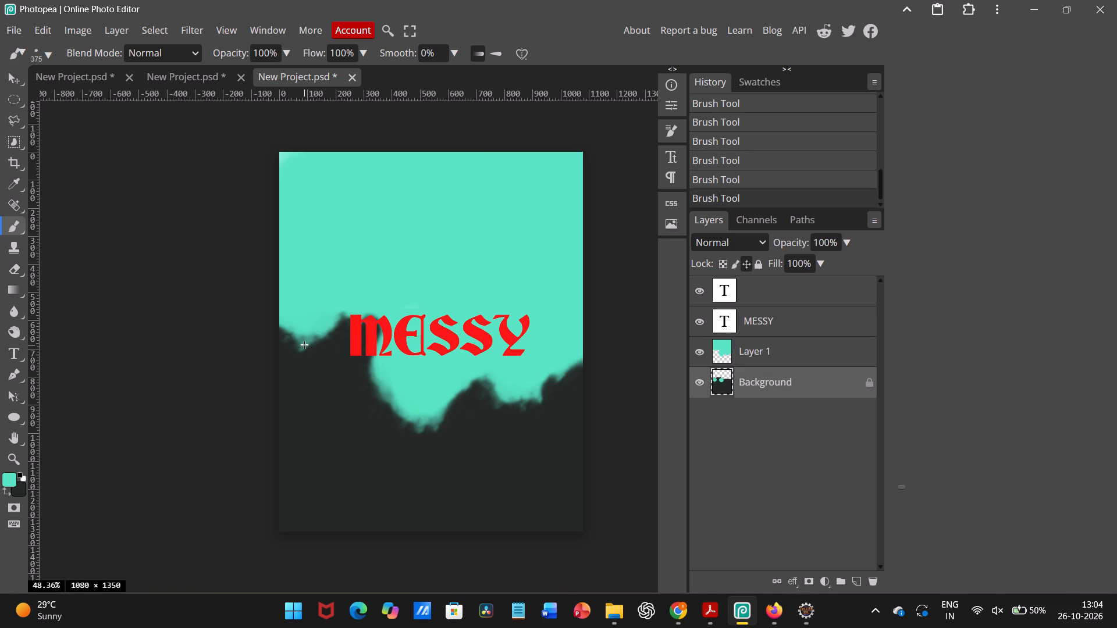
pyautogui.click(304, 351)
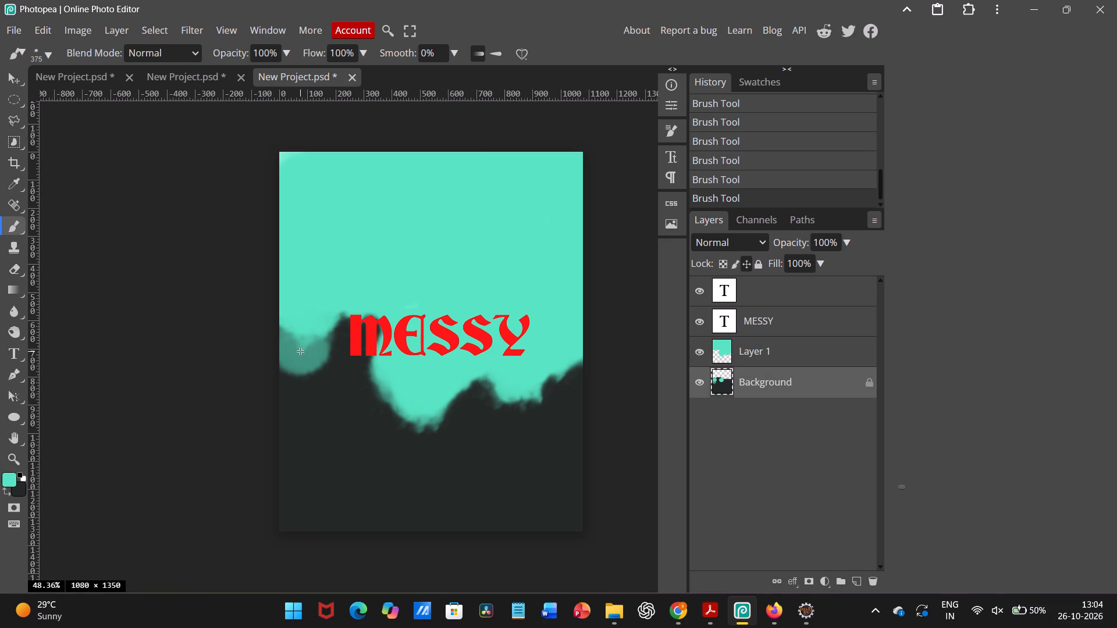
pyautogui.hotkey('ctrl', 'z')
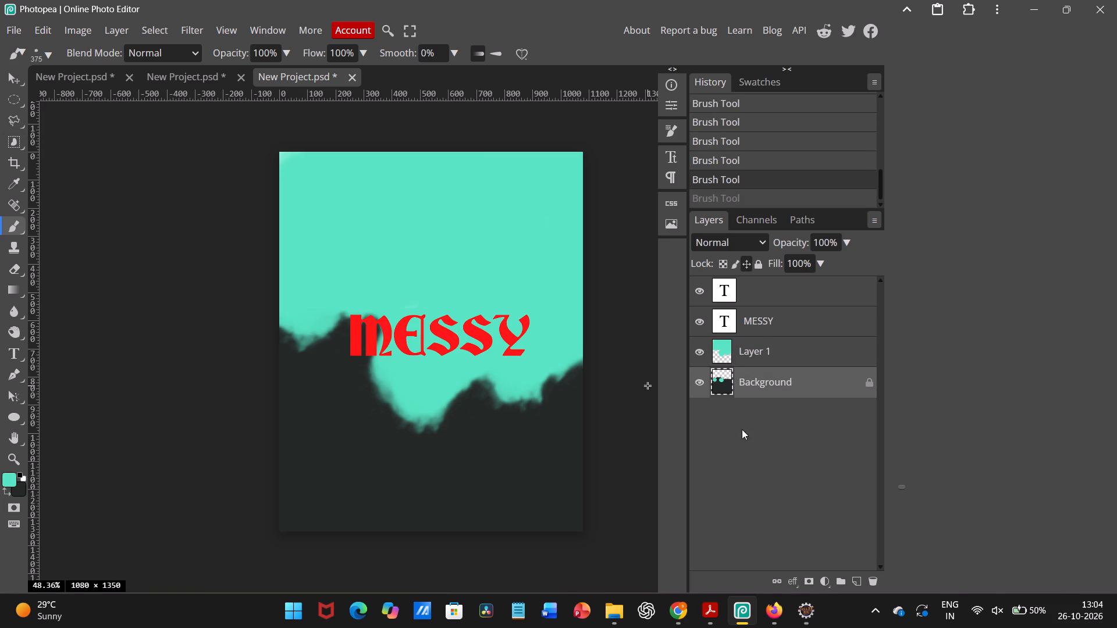
# On Layer 1, make #242827 both foreground and background colour, and paint it over the turquoise at the left and right ends of the ragged edge.
pyautogui.click(767, 347)
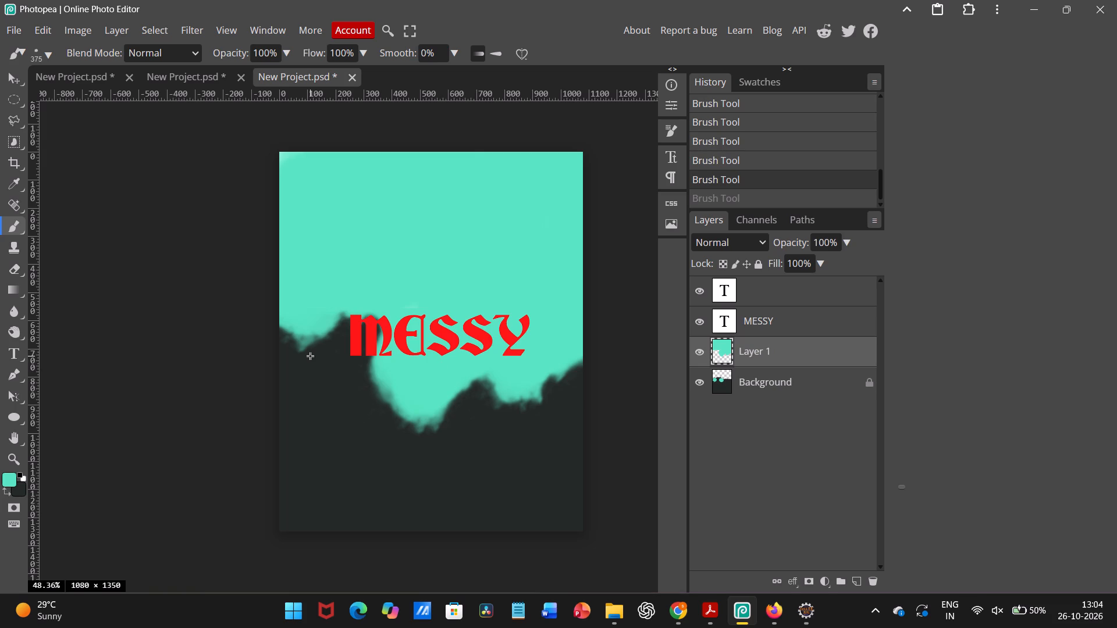
pyautogui.click(17, 493)
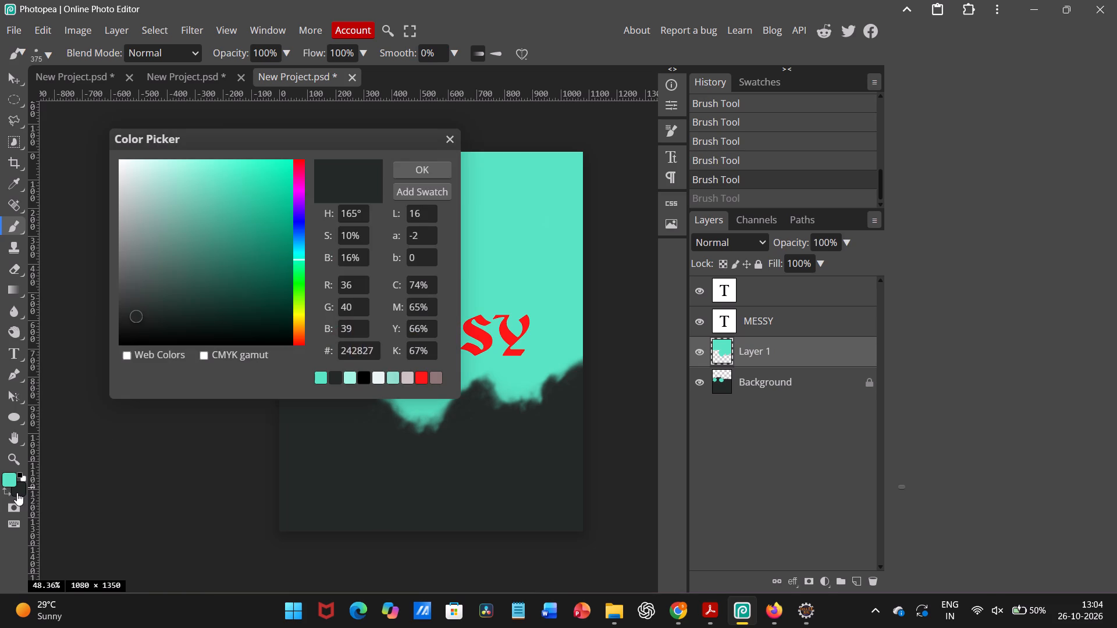
pyautogui.click(11, 493)
pyautogui.click(6, 493)
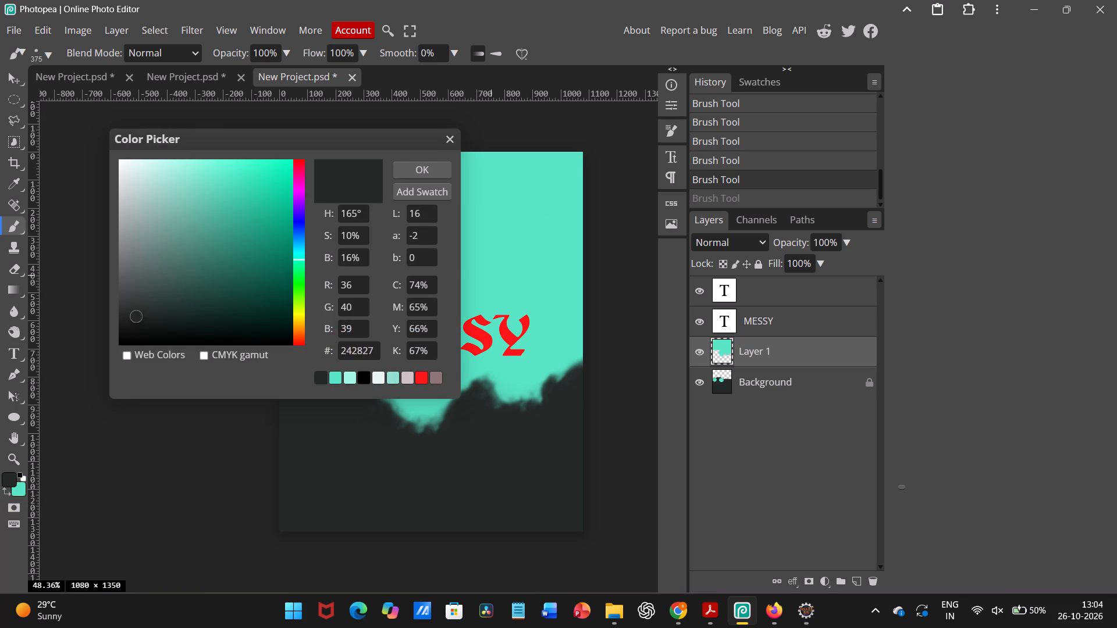
pyautogui.click(491, 275)
pyautogui.click(322, 381)
pyautogui.click(422, 172)
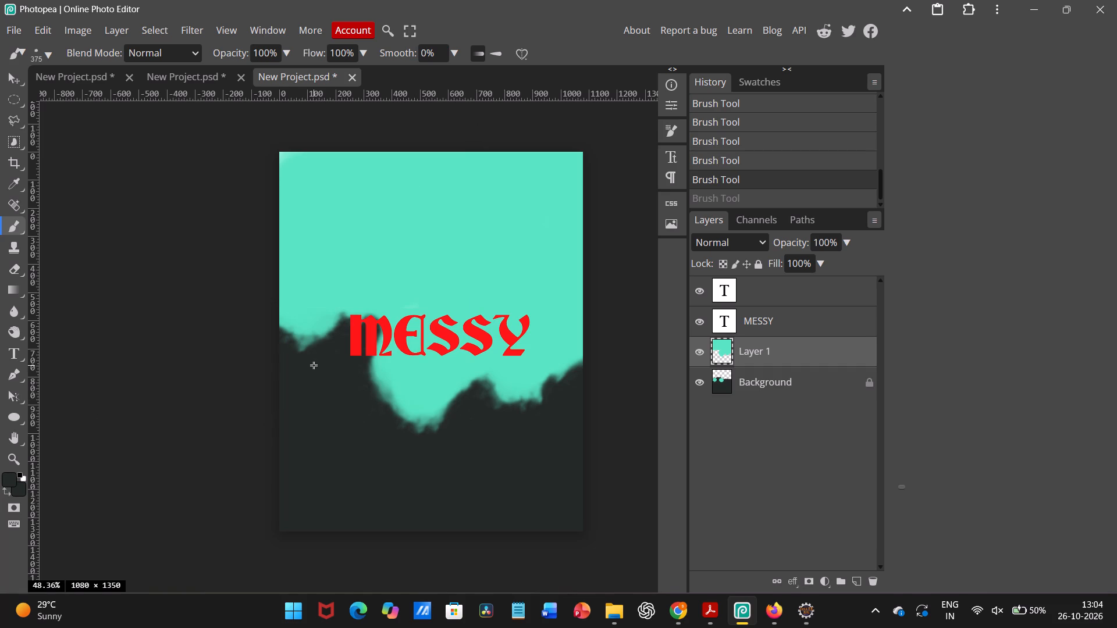
pyautogui.moveTo(306, 361); pyautogui.dragTo(305, 352)
pyautogui.click(305, 352)
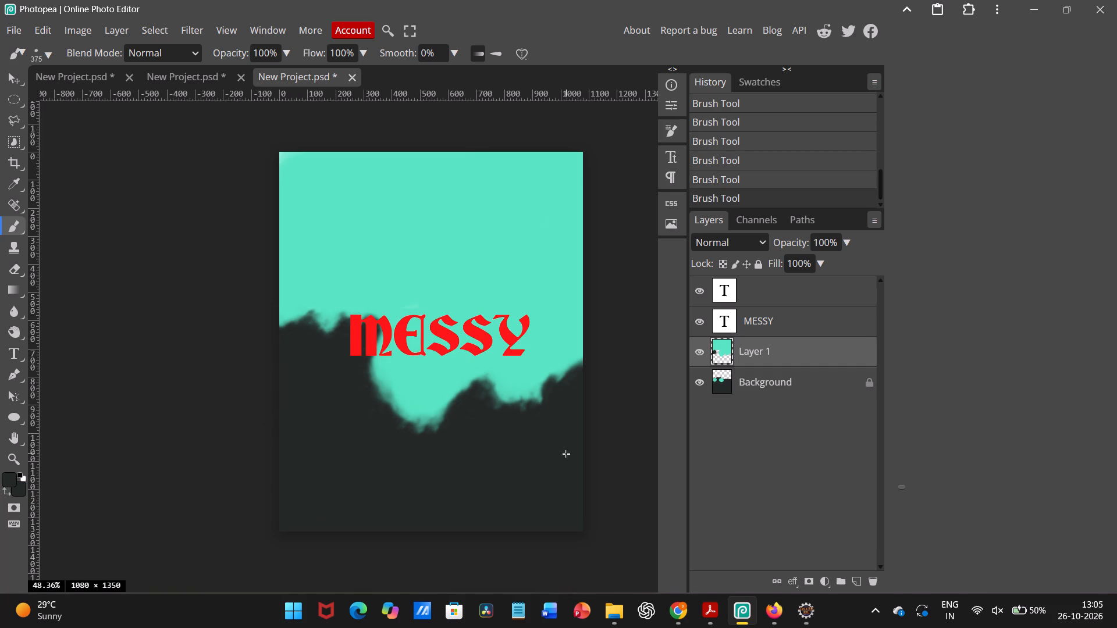
pyautogui.moveTo(553, 437); pyautogui.dragTo(545, 422)
pyautogui.moveTo(600, 351); pyautogui.dragTo(592, 363)
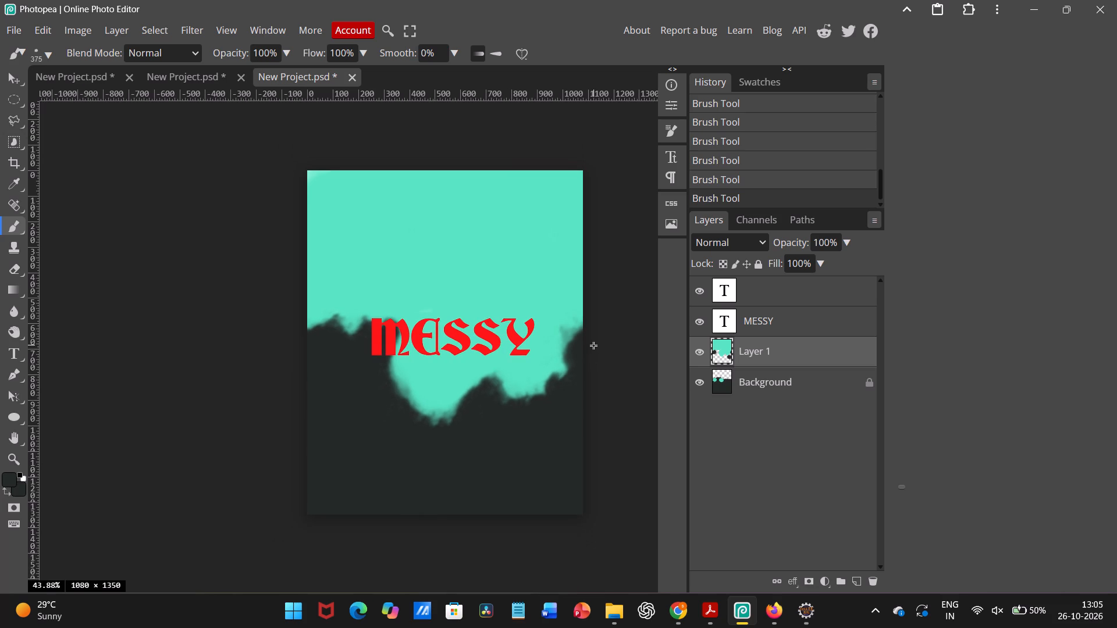
# Move the red MESSY title slightly higher over the ragged edge and deselect it.
pyautogui.click(11, 80)
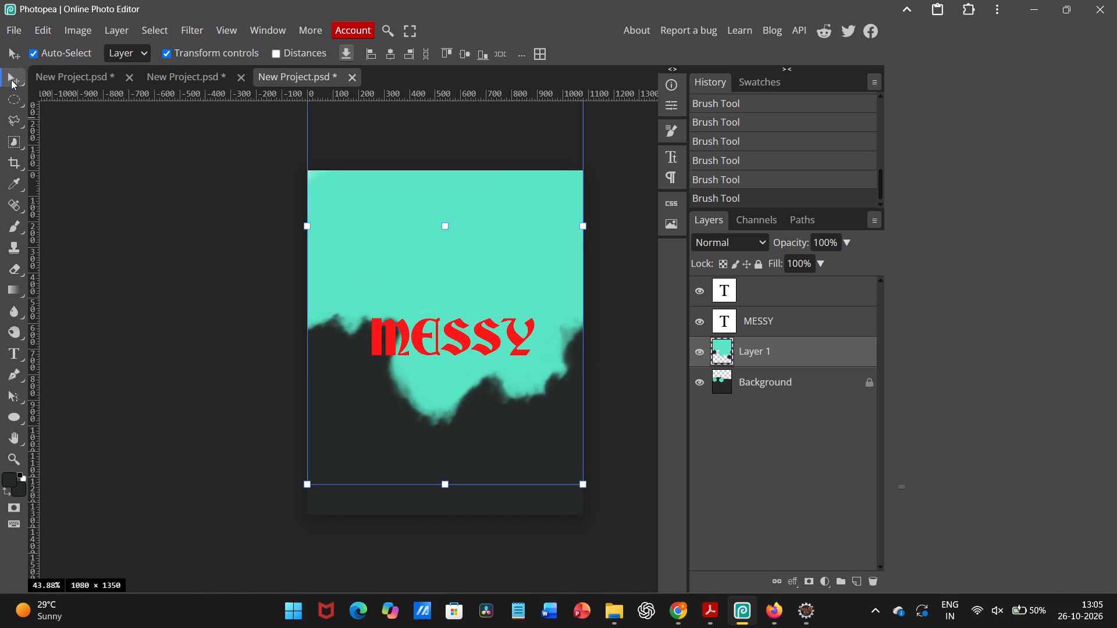
pyautogui.click(448, 333)
pyautogui.moveTo(428, 338); pyautogui.dragTo(426, 320)
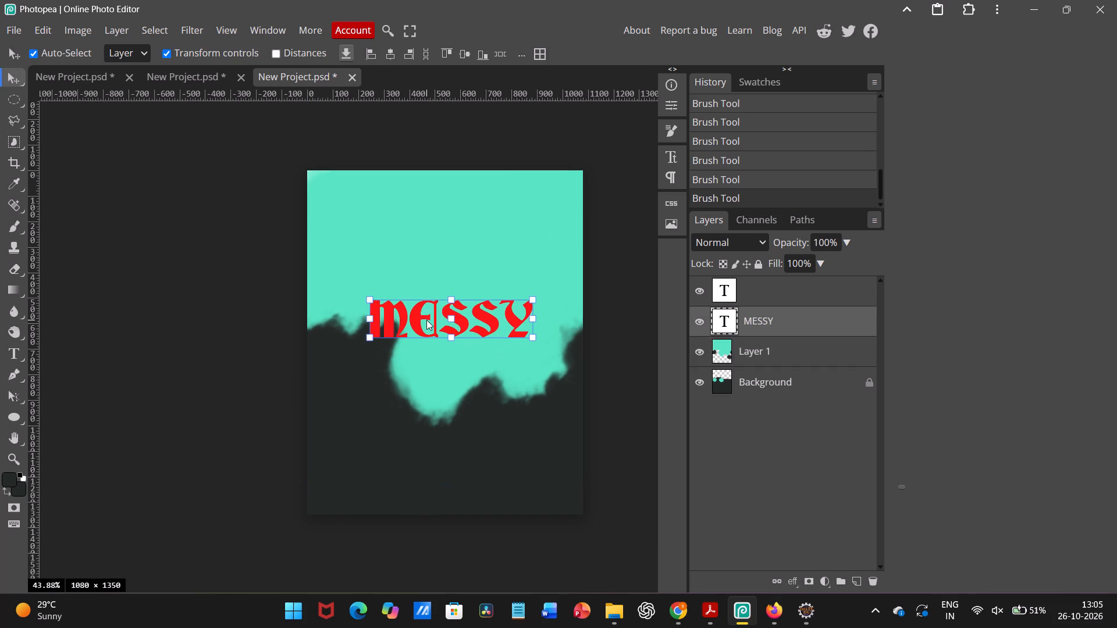
pyautogui.moveTo(426, 320); pyautogui.dragTo(426, 324)
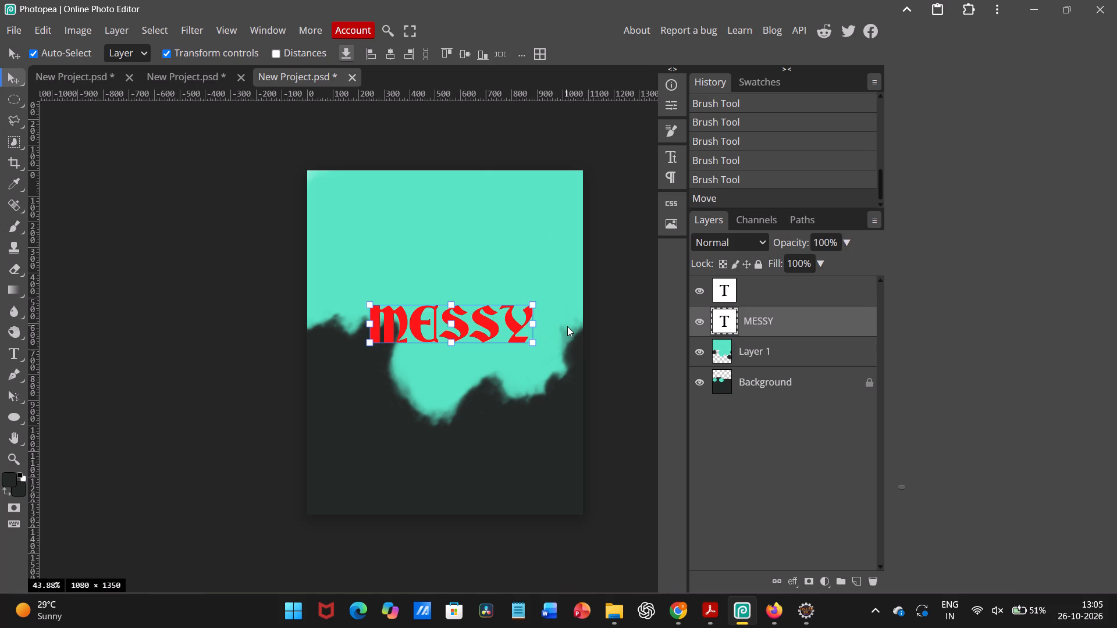
pyautogui.click(614, 334)
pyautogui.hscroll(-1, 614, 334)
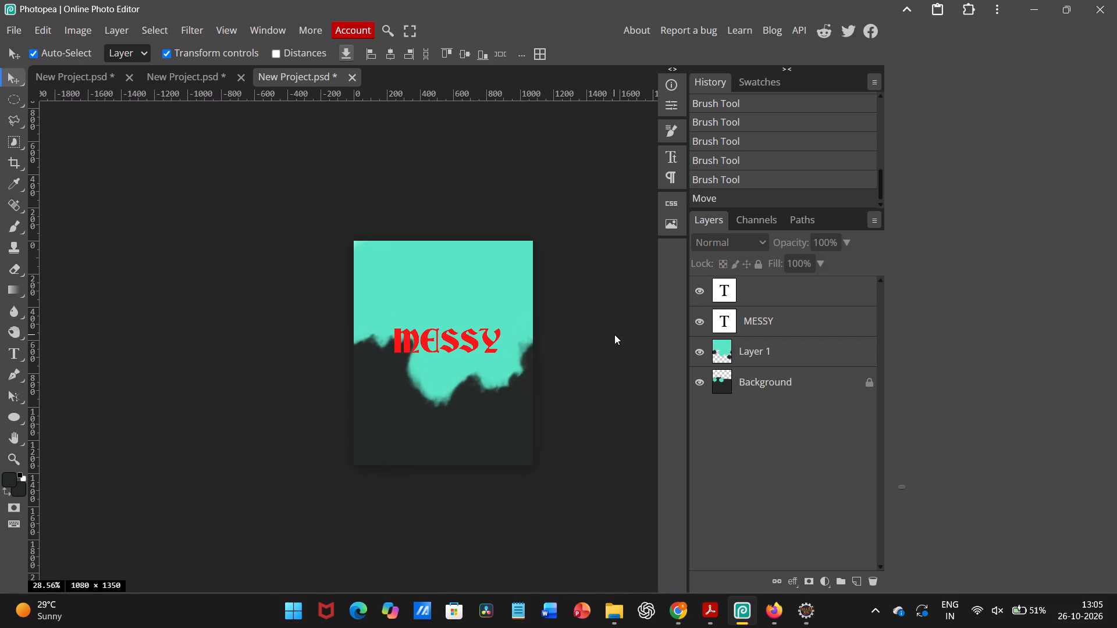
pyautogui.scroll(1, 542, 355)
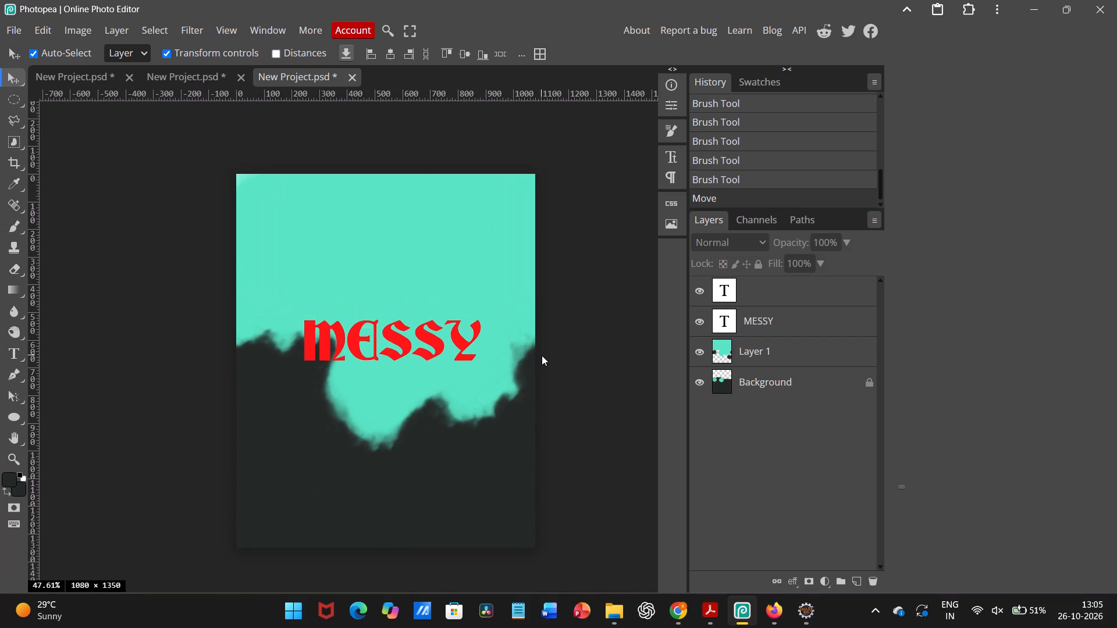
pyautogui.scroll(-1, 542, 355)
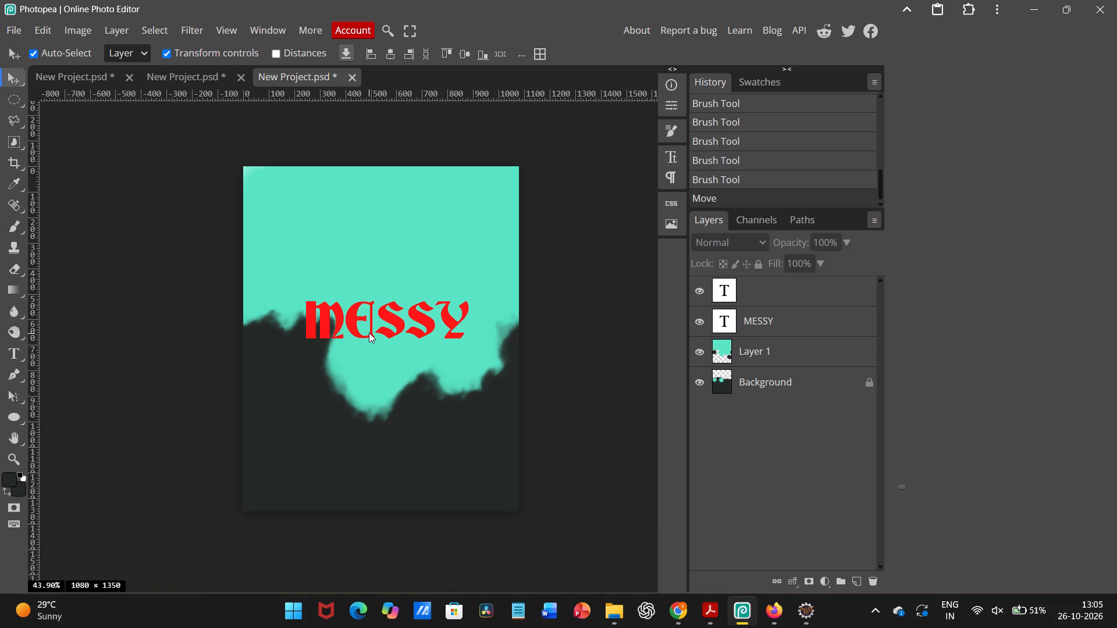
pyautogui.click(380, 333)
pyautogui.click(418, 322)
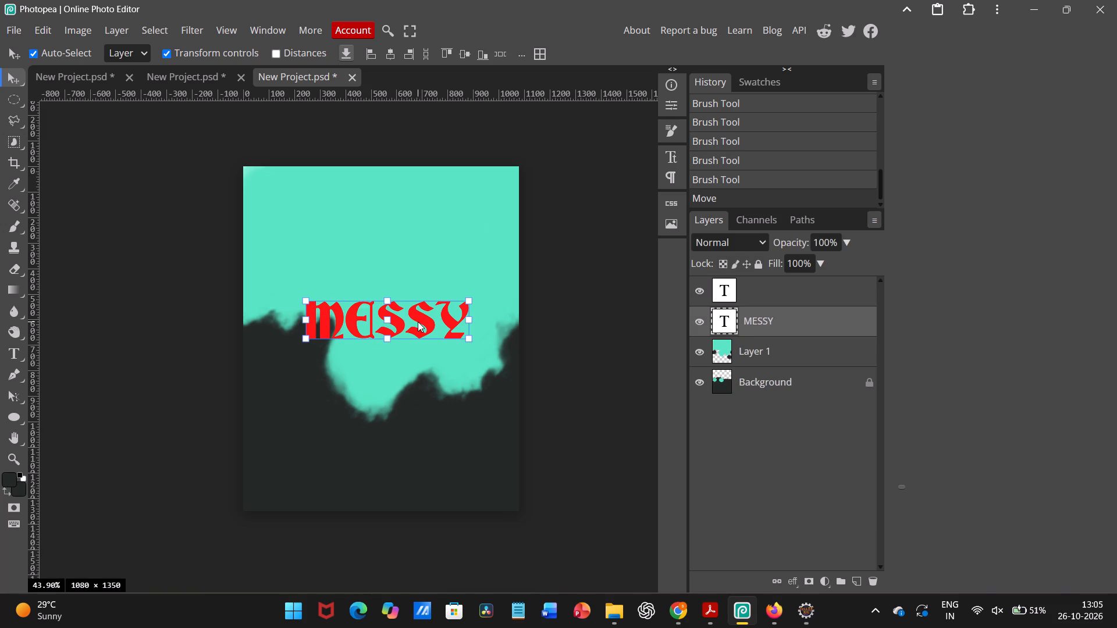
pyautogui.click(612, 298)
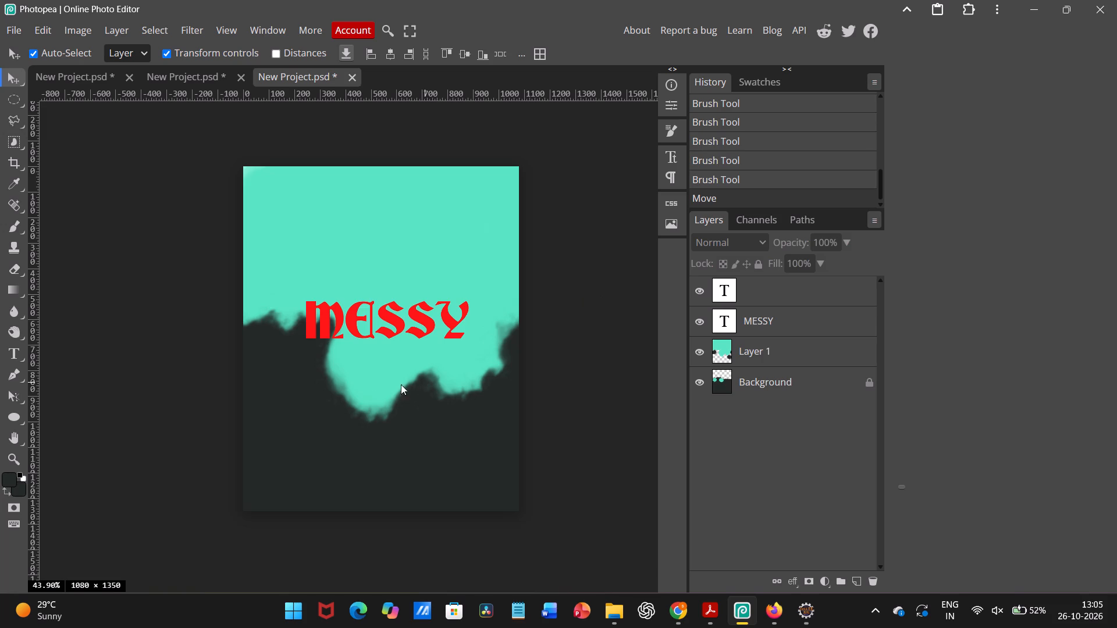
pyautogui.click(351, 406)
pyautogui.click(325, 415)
# Smudge the lower-left rim of the turquoise drip below the title with short strokes on the Background layer and Layer 1.
pyautogui.click(21, 311)
pyautogui.click(24, 323)
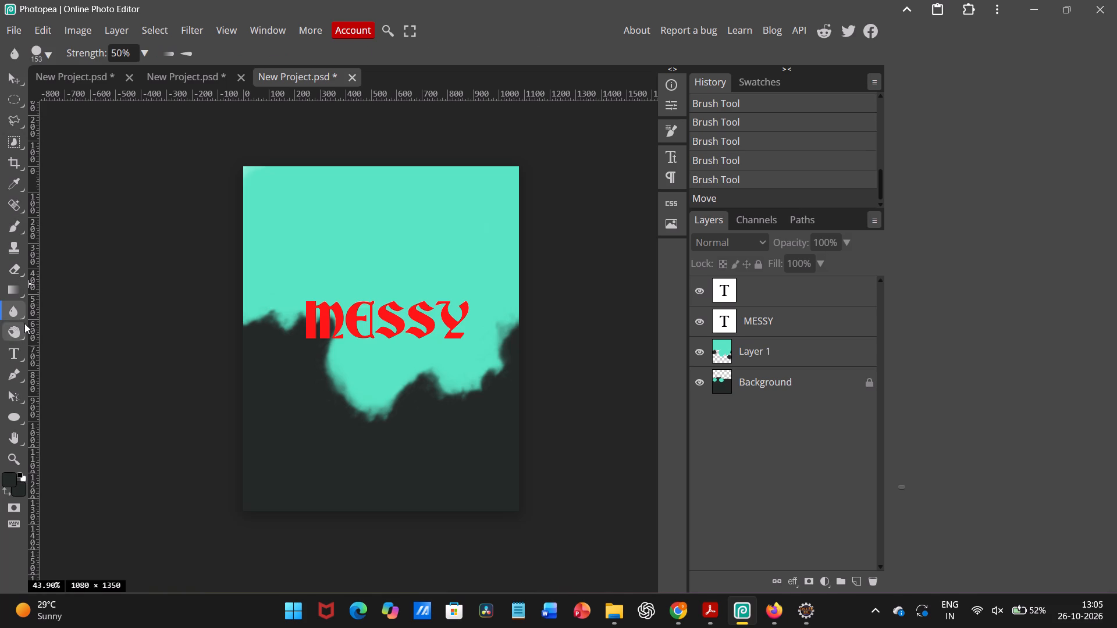
pyautogui.click(24, 322)
pyautogui.click(22, 315)
pyautogui.rightClick(22, 315)
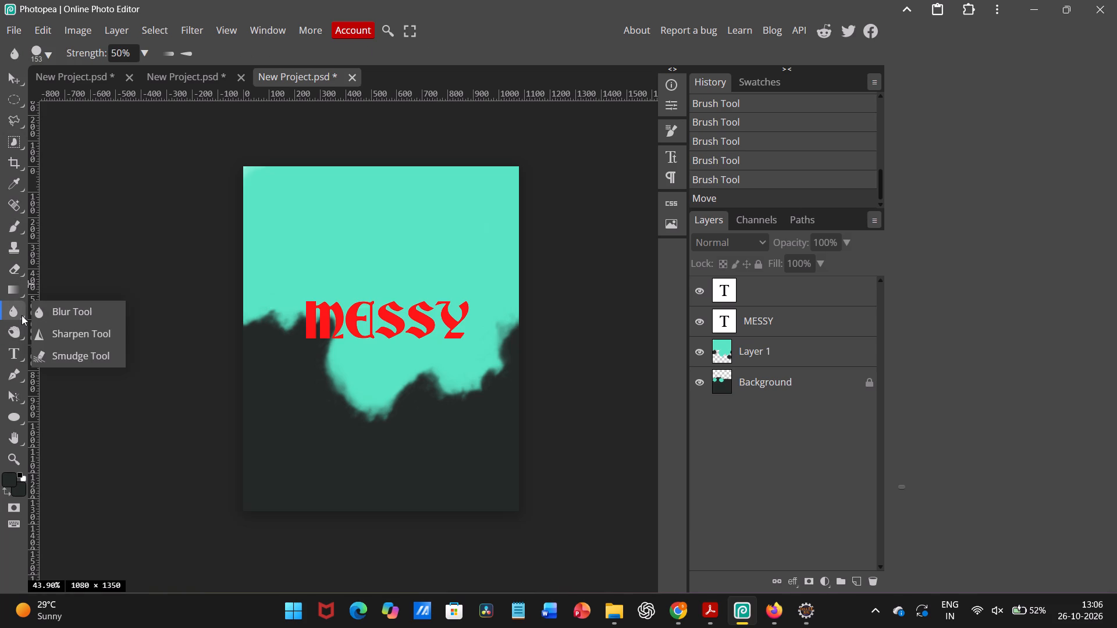
pyautogui.click(56, 353)
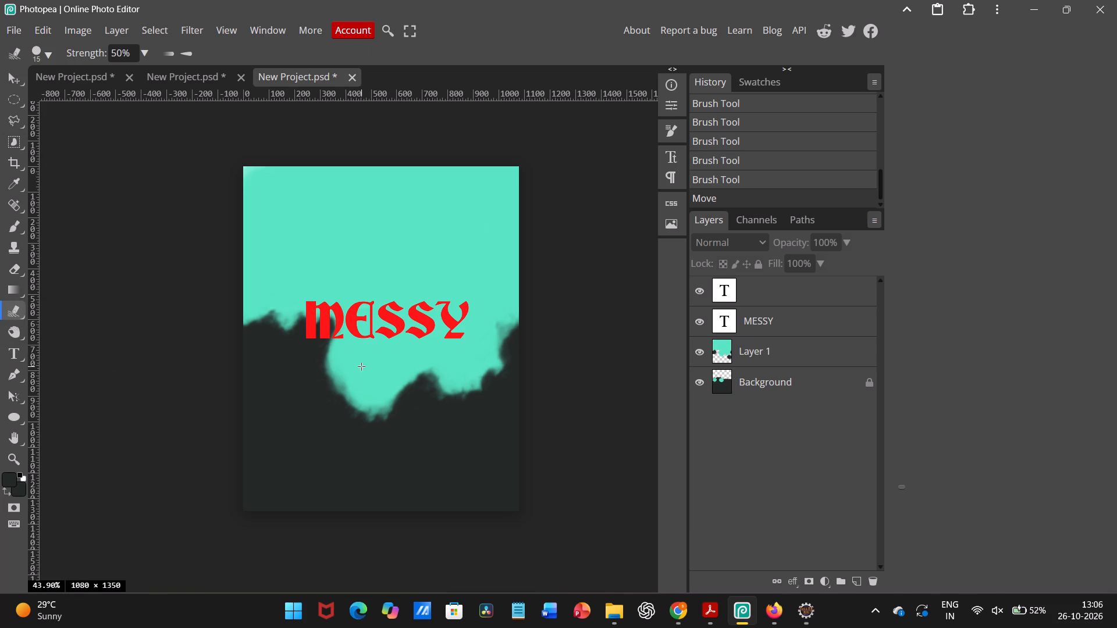
pyautogui.moveTo(336, 395); pyautogui.dragTo(347, 387)
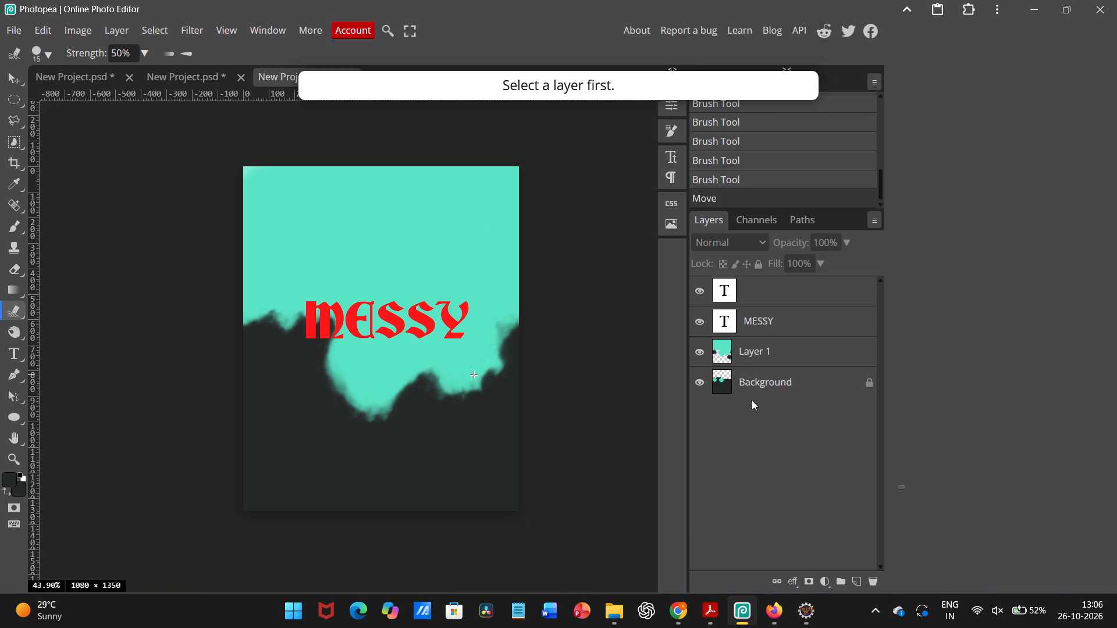
pyautogui.click(740, 375)
pyautogui.moveTo(352, 416); pyautogui.dragTo(362, 404)
pyautogui.moveTo(325, 406); pyautogui.dragTo(347, 385)
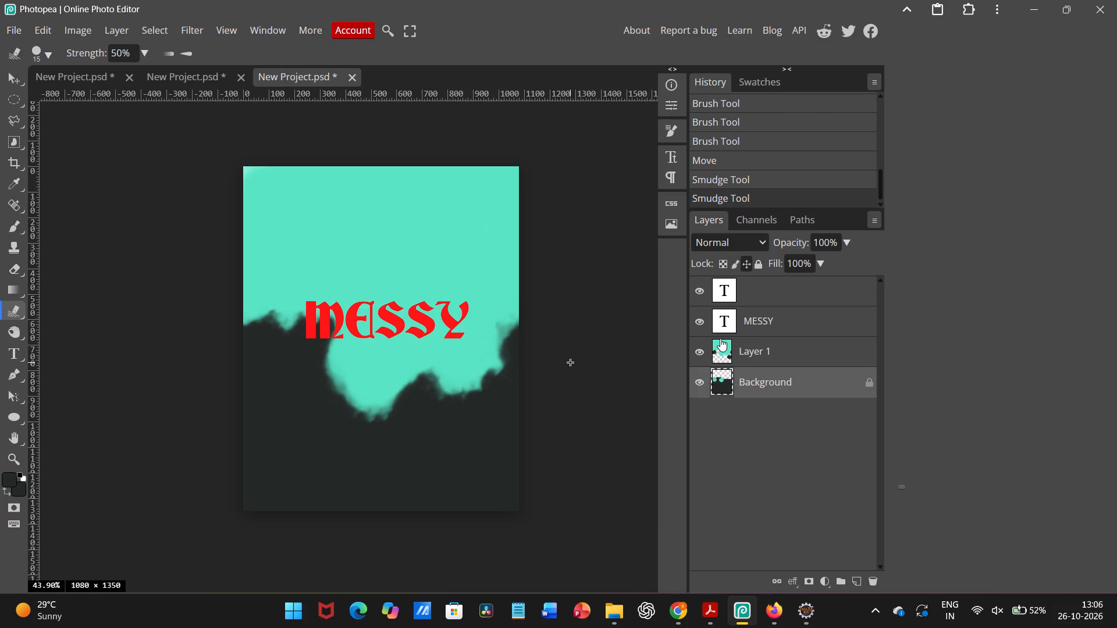
pyautogui.click(720, 341)
pyautogui.moveTo(320, 387); pyautogui.dragTo(335, 381)
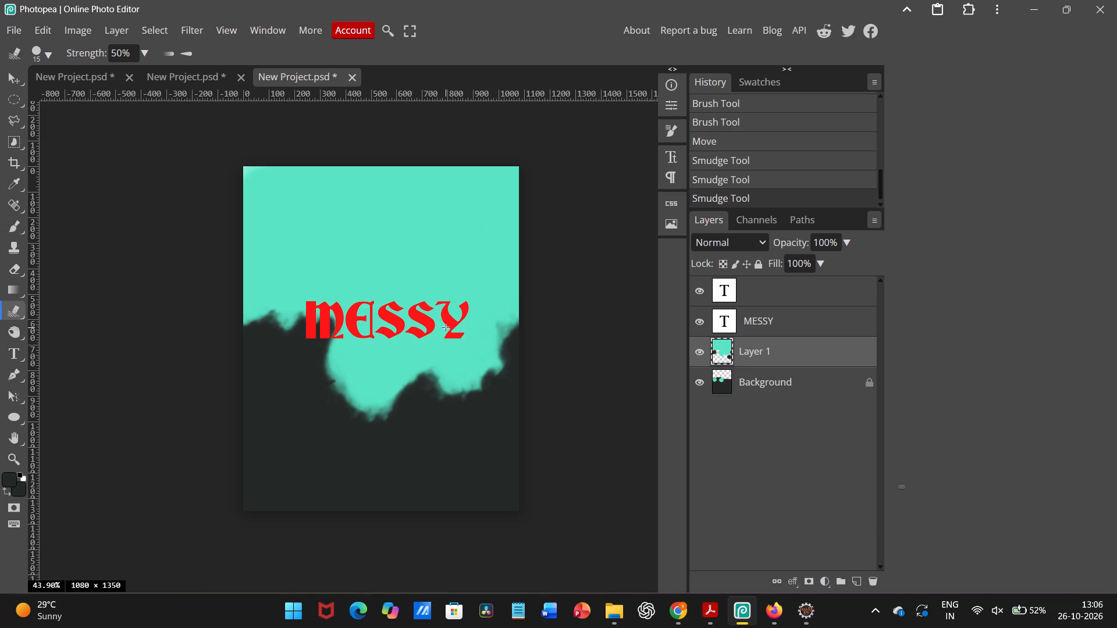
# On Layer 1, erase the lower rim of the turquoise drip below the title, from its left side to the right end of the ragged edge.
pyautogui.scroll(1, 371, 330)
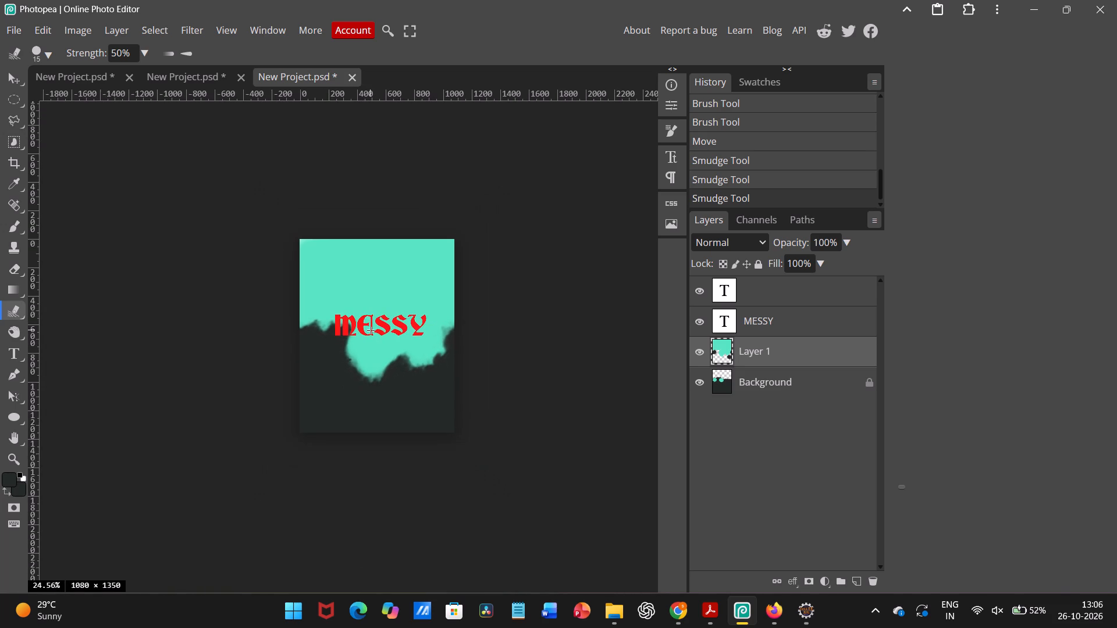
pyautogui.scroll(1, 371, 330)
pyautogui.scroll(-1, 371, 330)
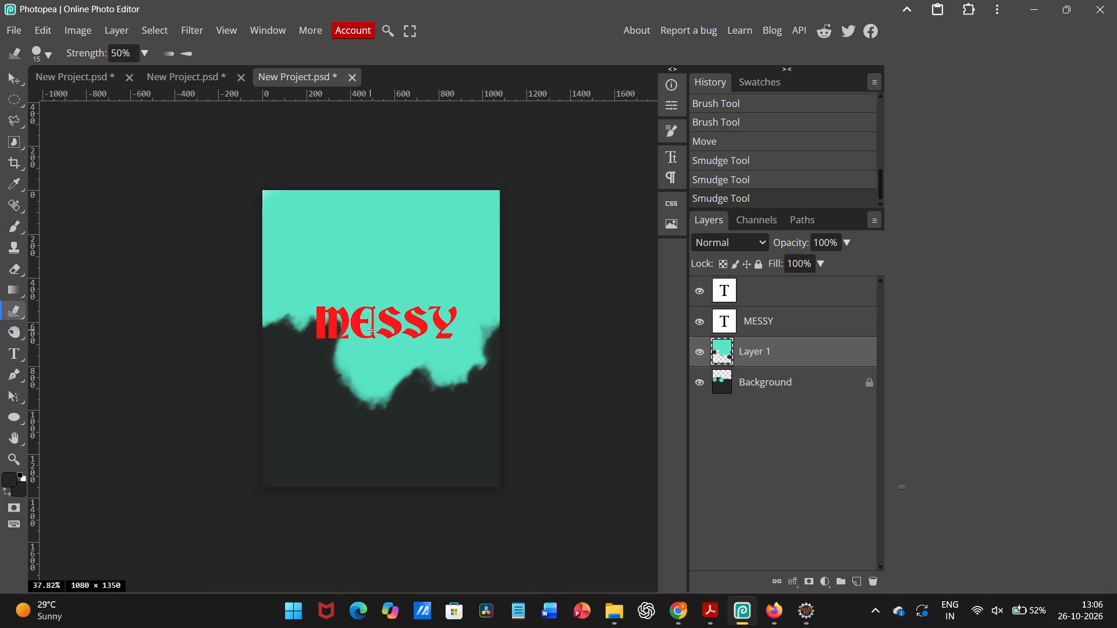
pyautogui.click(23, 267)
pyautogui.moveTo(349, 400); pyautogui.dragTo(338, 376)
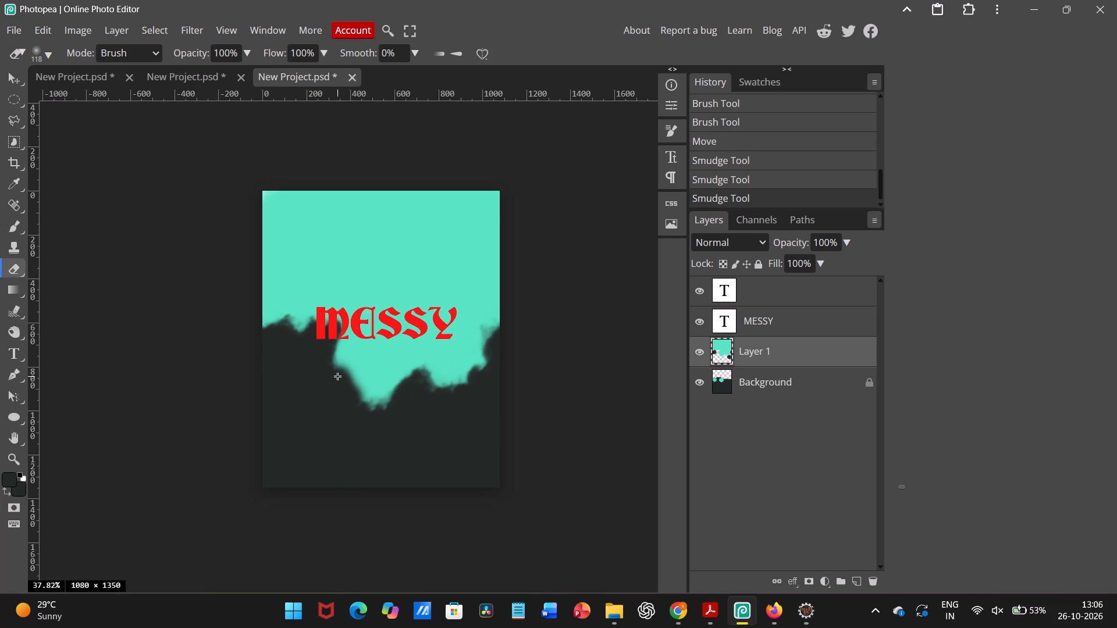
pyautogui.moveTo(338, 376); pyautogui.dragTo(356, 376)
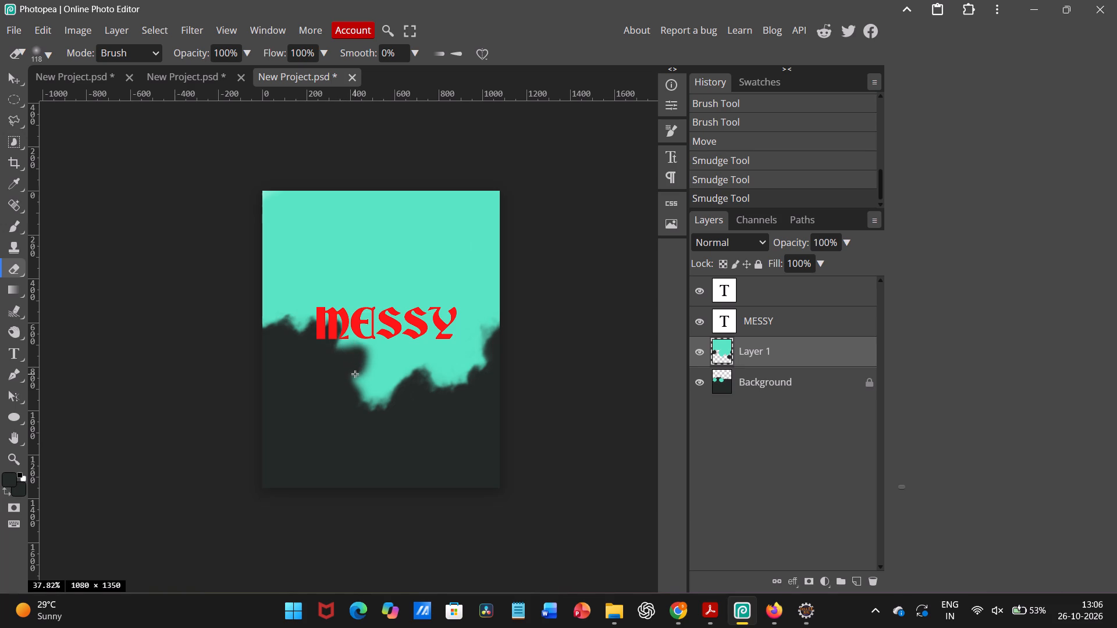
pyautogui.moveTo(356, 376); pyautogui.dragTo(394, 406)
pyautogui.moveTo(394, 406); pyautogui.dragTo(444, 380)
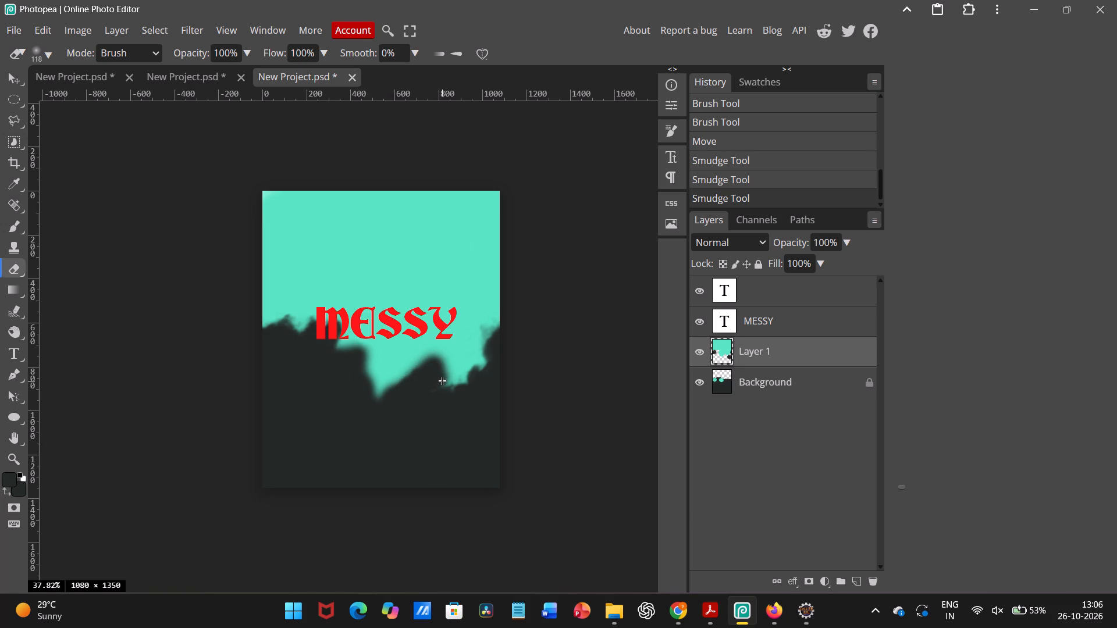
pyautogui.moveTo(444, 380); pyautogui.dragTo(481, 358)
pyautogui.moveTo(481, 358); pyautogui.dragTo(475, 337)
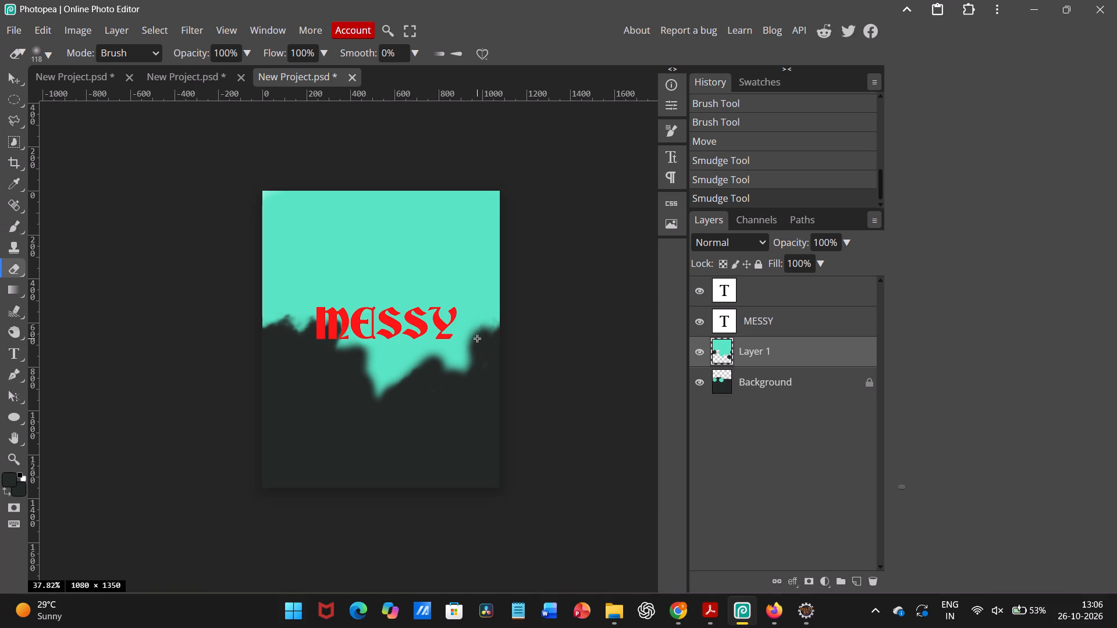
pyautogui.moveTo(475, 337); pyautogui.dragTo(479, 334)
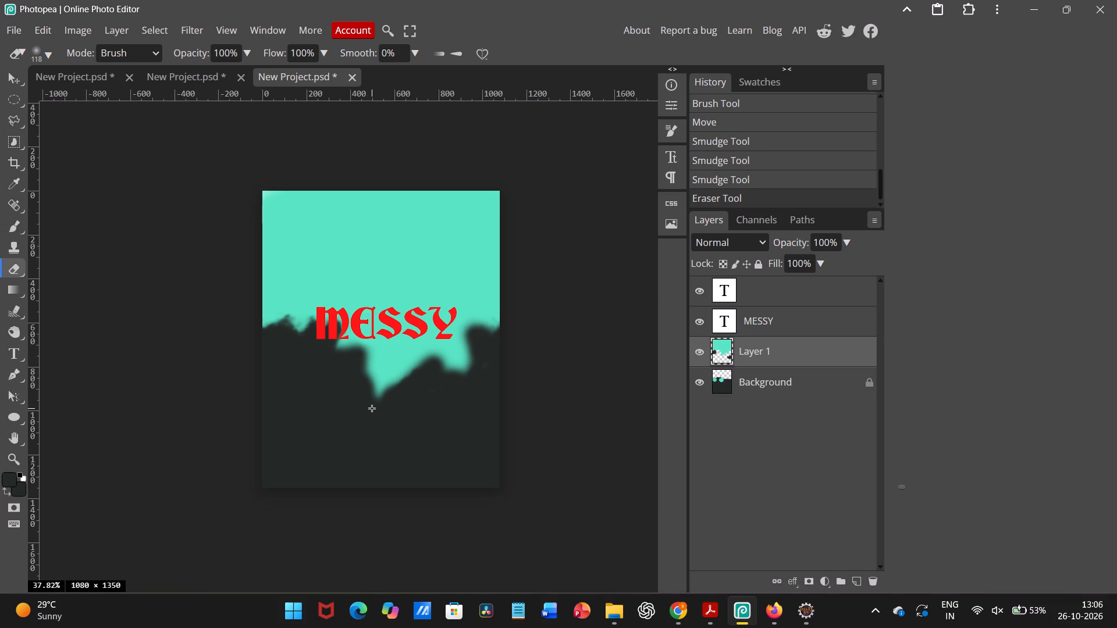
# Erase Layer 1 behind the title's M and along the ragged edge from there to the canvas's left edge.
pyautogui.moveTo(333, 358); pyautogui.dragTo(324, 326)
pyautogui.moveTo(324, 326); pyautogui.dragTo(323, 327)
pyautogui.moveTo(323, 327); pyautogui.dragTo(322, 319)
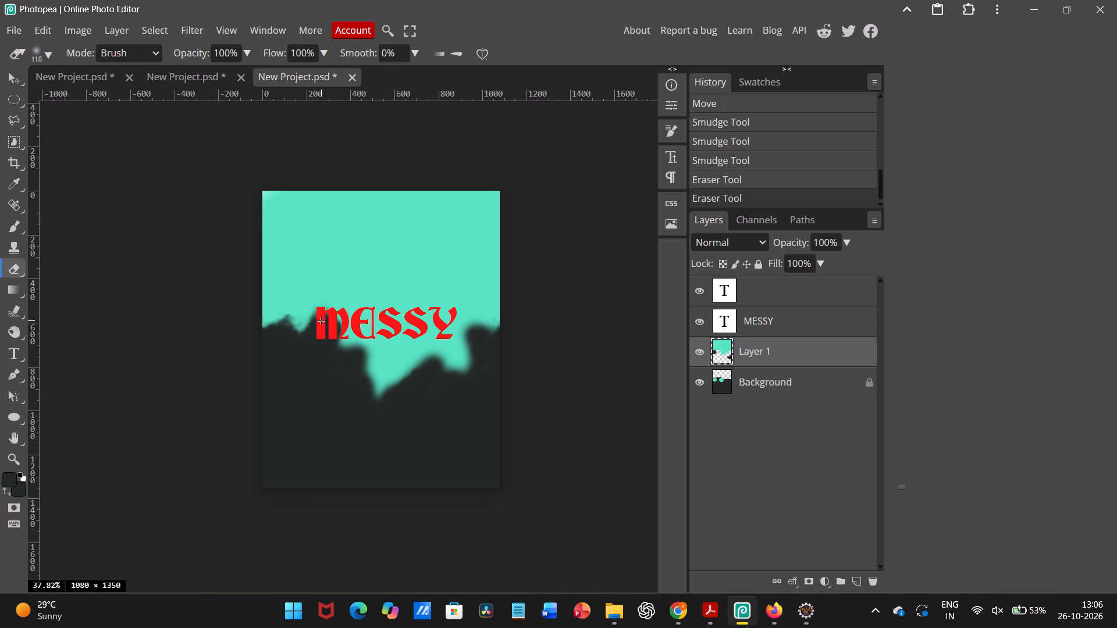
pyautogui.moveTo(322, 319); pyautogui.dragTo(326, 313)
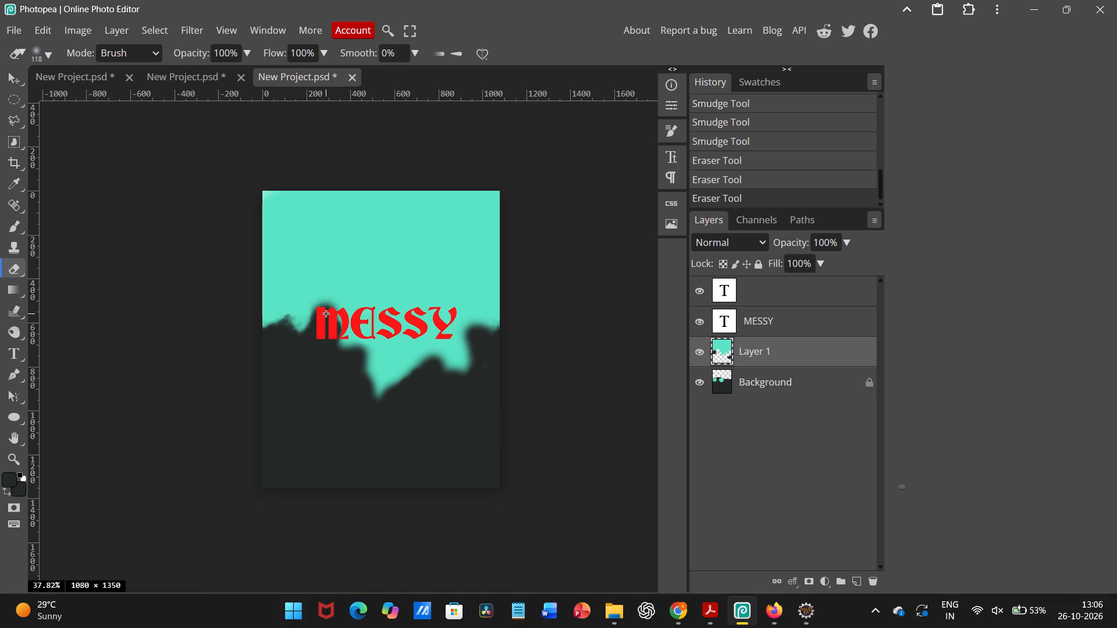
pyautogui.click(326, 313)
pyautogui.moveTo(310, 341); pyautogui.dragTo(303, 349)
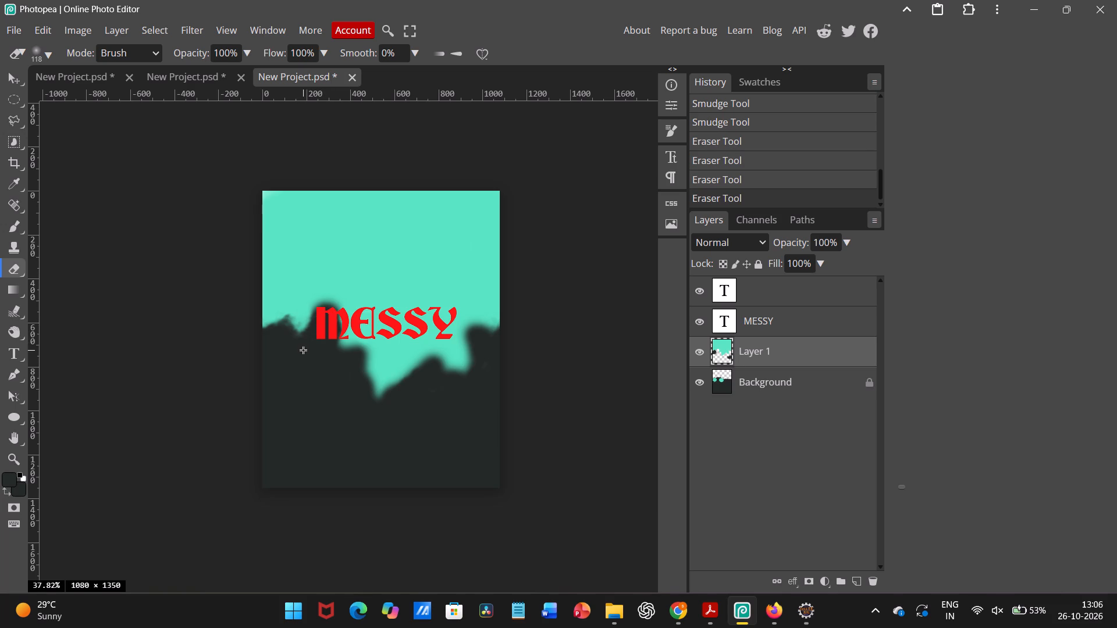
pyautogui.moveTo(303, 349); pyautogui.dragTo(273, 320)
pyautogui.moveTo(273, 320); pyautogui.dragTo(260, 320)
pyautogui.moveTo(265, 327); pyautogui.dragTo(264, 323)
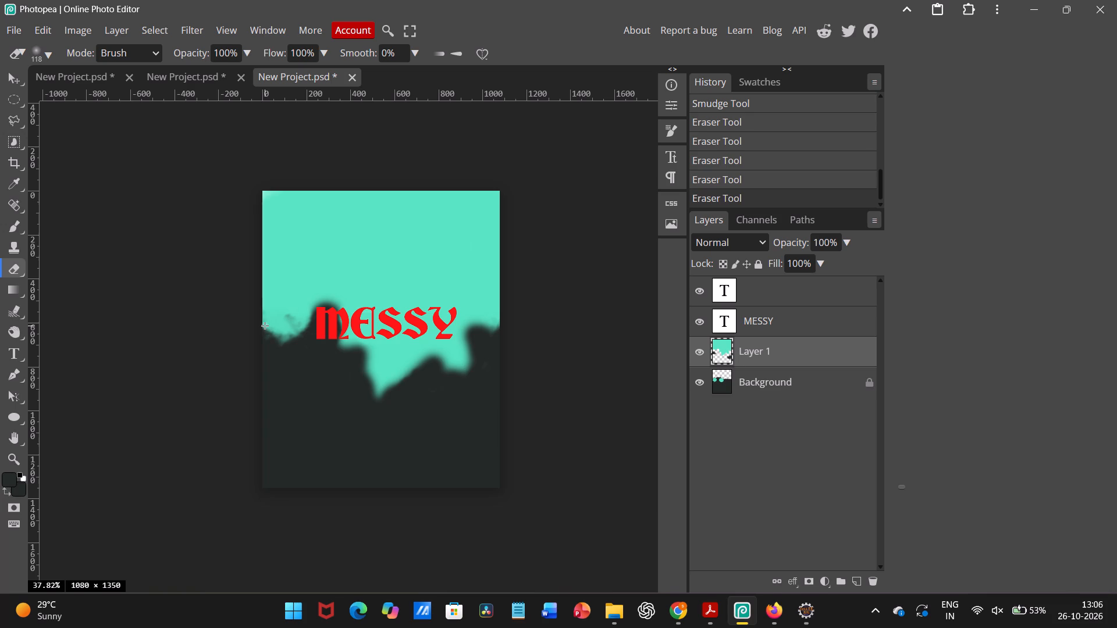
pyautogui.moveTo(264, 323); pyautogui.dragTo(262, 320)
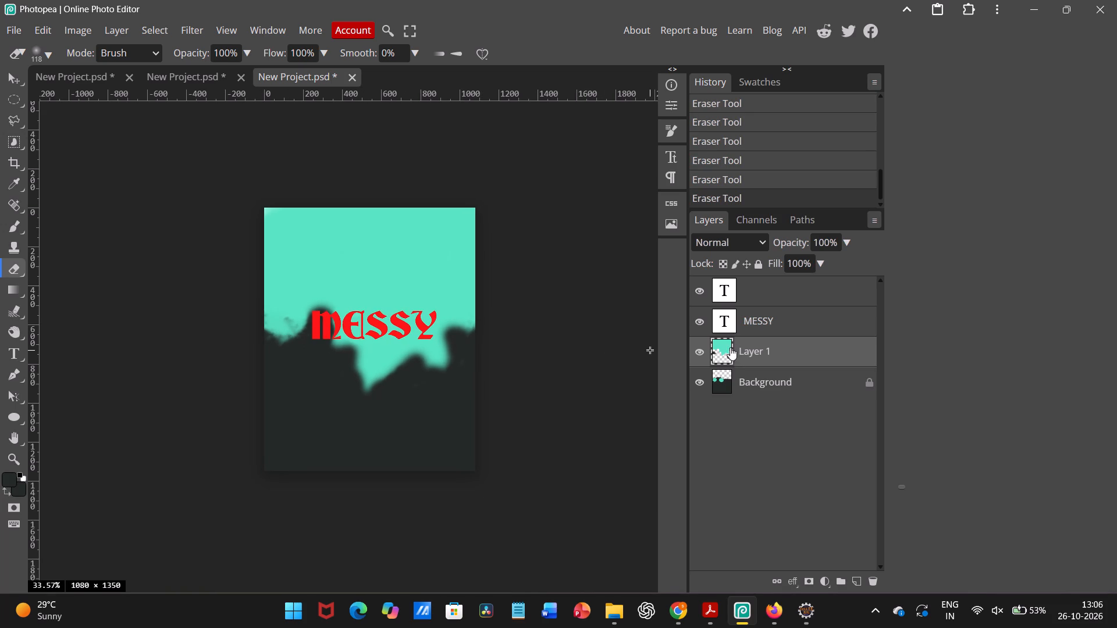
# Erase a strip of the Background layer along the ragged edge between the canvas's left edge and the title's M.
pyautogui.click(728, 370)
pyautogui.moveTo(265, 335); pyautogui.dragTo(290, 337)
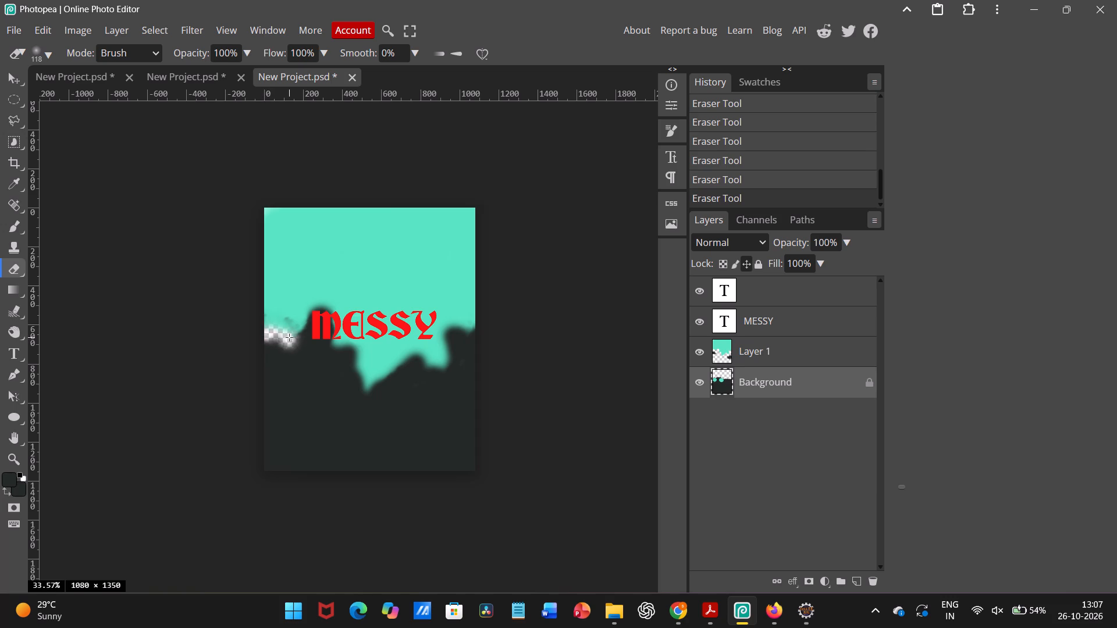
pyautogui.moveTo(290, 337); pyautogui.dragTo(296, 330)
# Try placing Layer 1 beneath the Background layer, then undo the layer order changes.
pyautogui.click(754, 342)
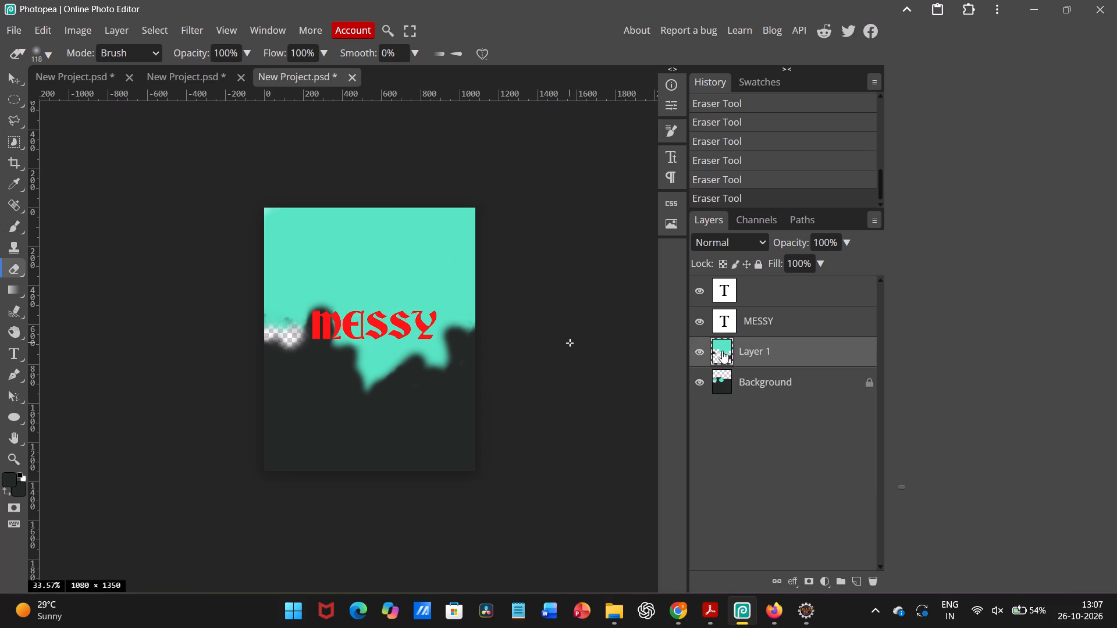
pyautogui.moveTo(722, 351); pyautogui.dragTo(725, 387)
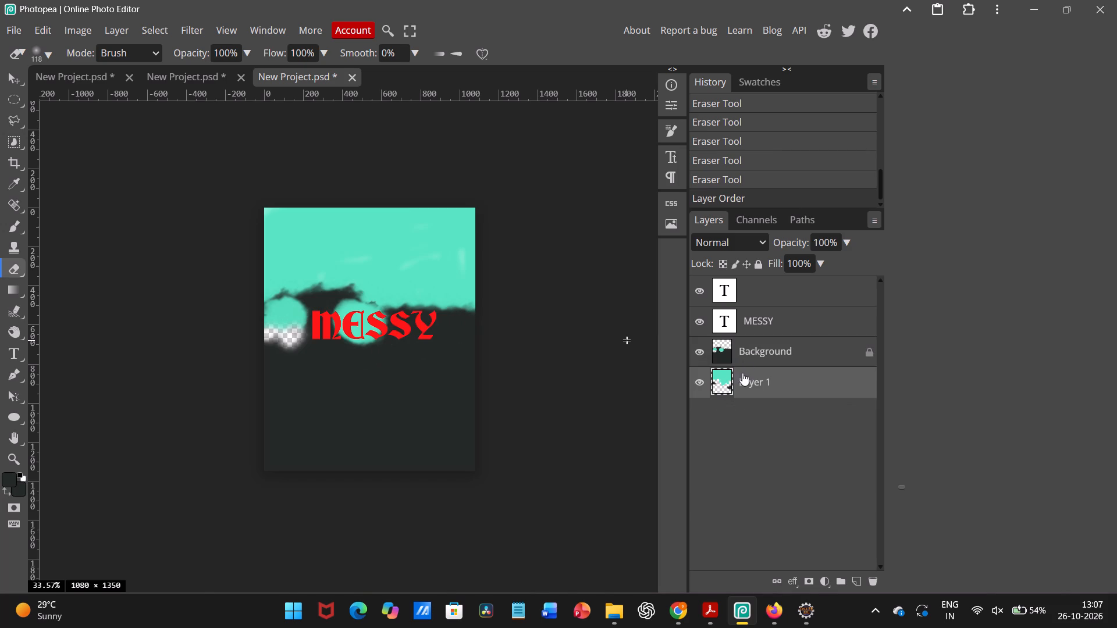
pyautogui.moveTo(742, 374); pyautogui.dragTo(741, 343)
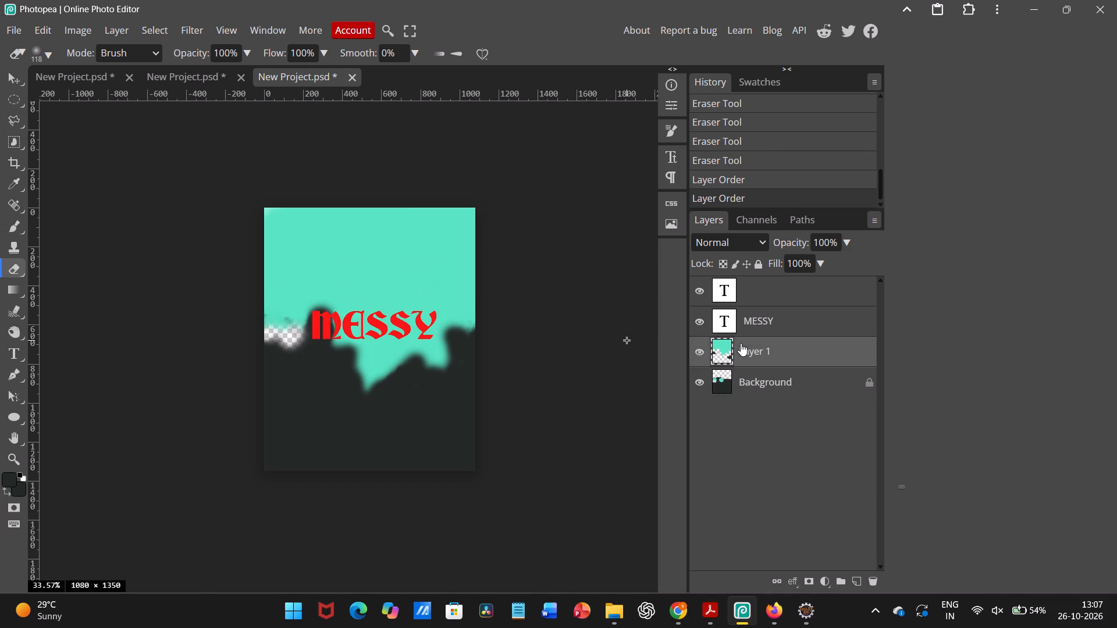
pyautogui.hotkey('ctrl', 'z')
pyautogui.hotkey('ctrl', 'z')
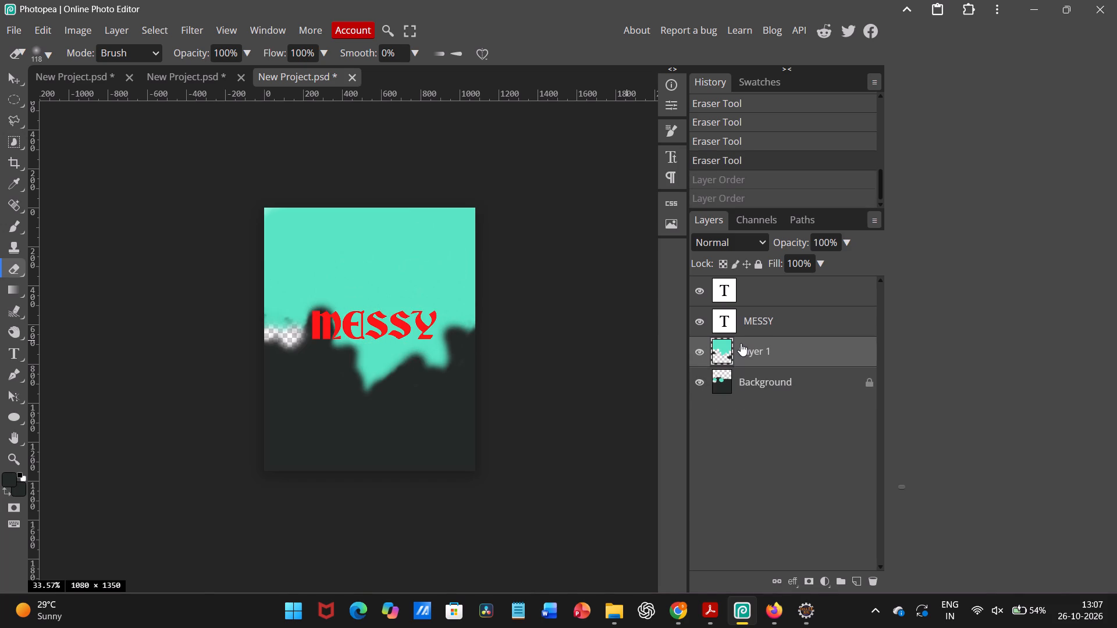
# Undo the last erasure of the Background strip between the canvas's left edge and the title's M.
pyautogui.hotkey('ctrl', 'z')
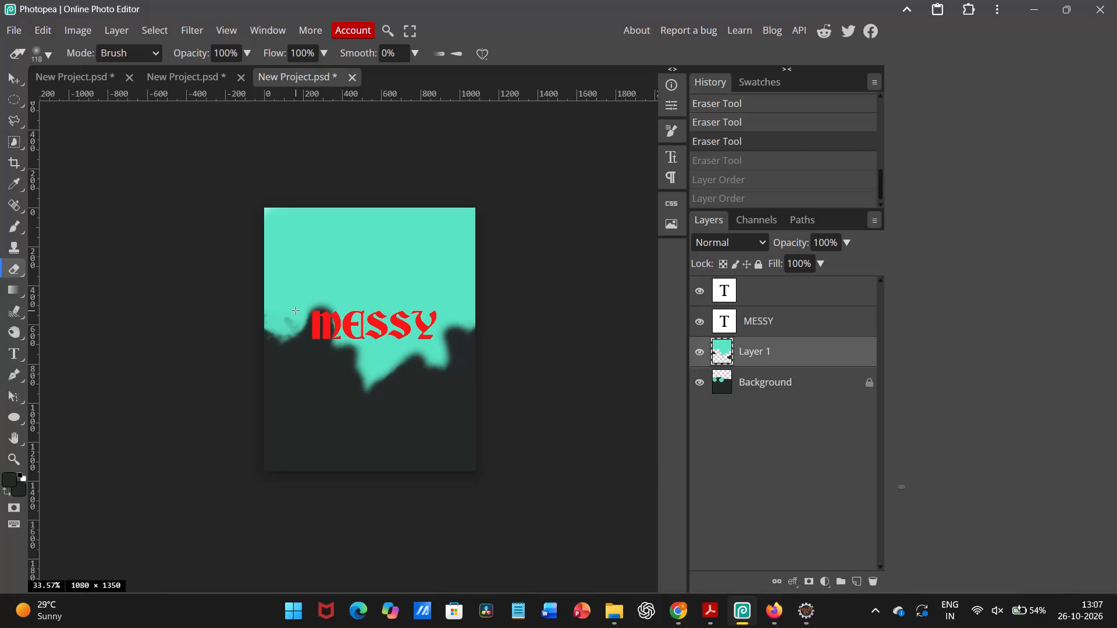
# Hide and show Layer 1 repeatedly to examine what the Background layer contains along the ragged edge.
pyautogui.scroll(-1, 297, 312)
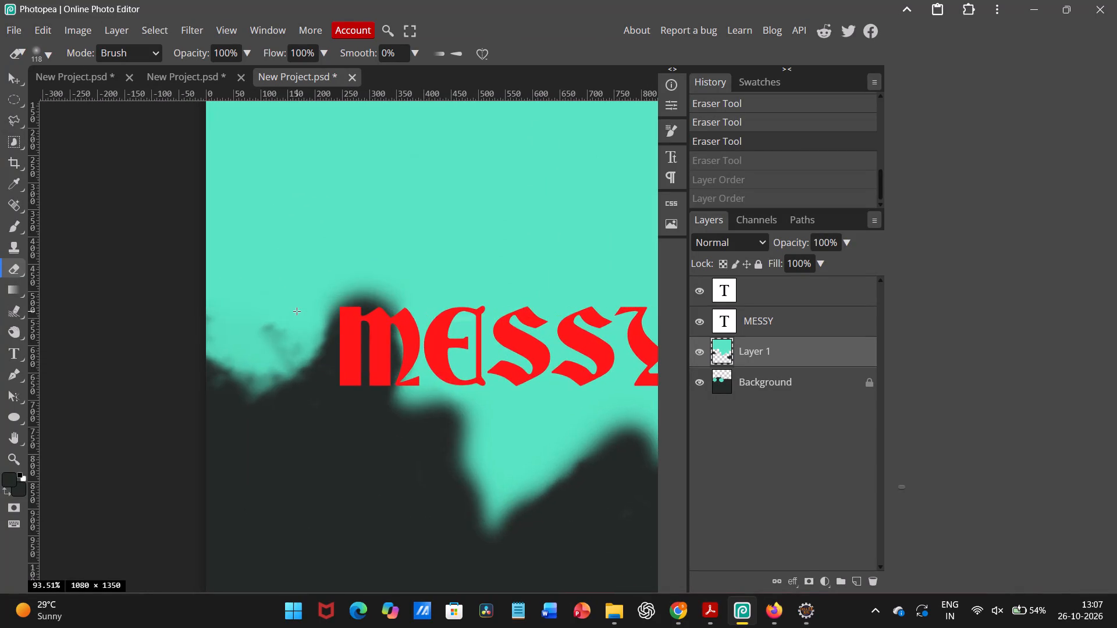
pyautogui.scroll(-1, 297, 312)
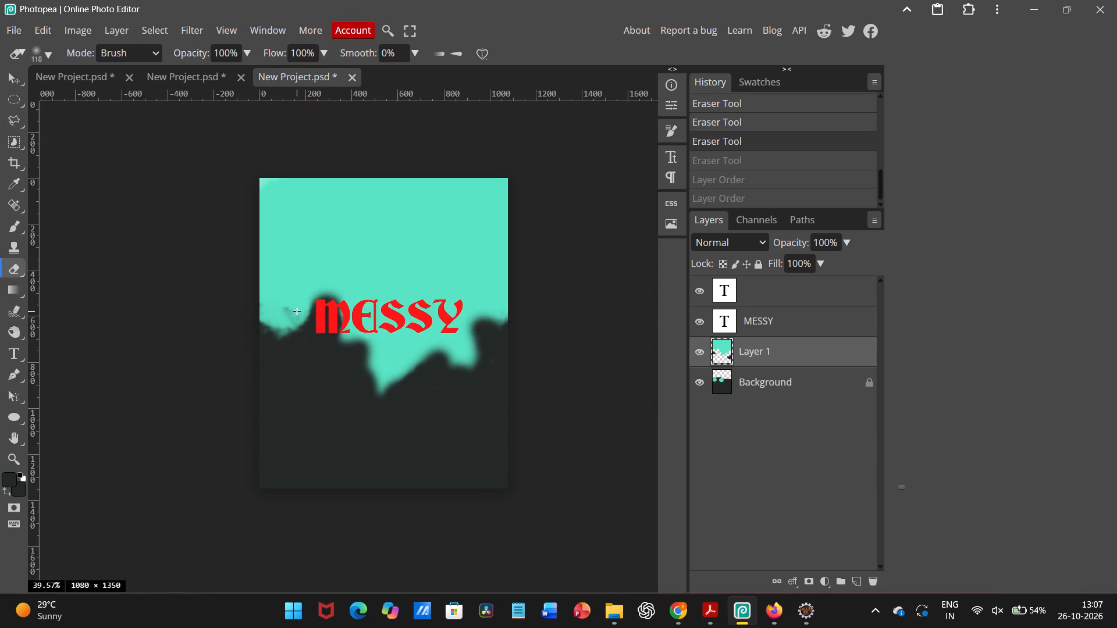
pyautogui.scroll(1, 297, 312)
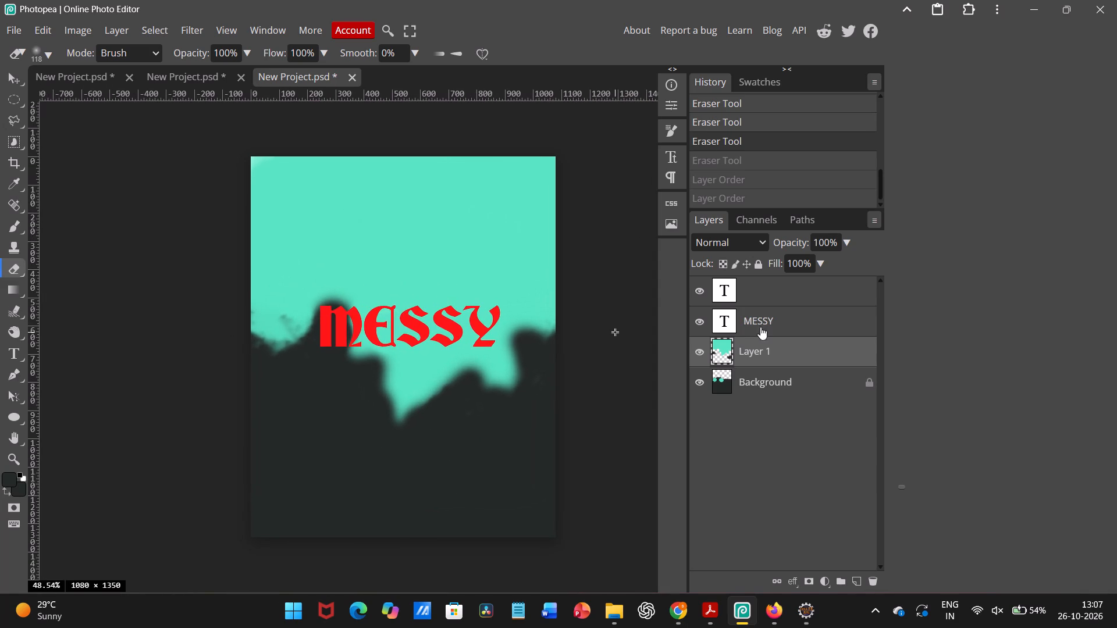
pyautogui.click(756, 348)
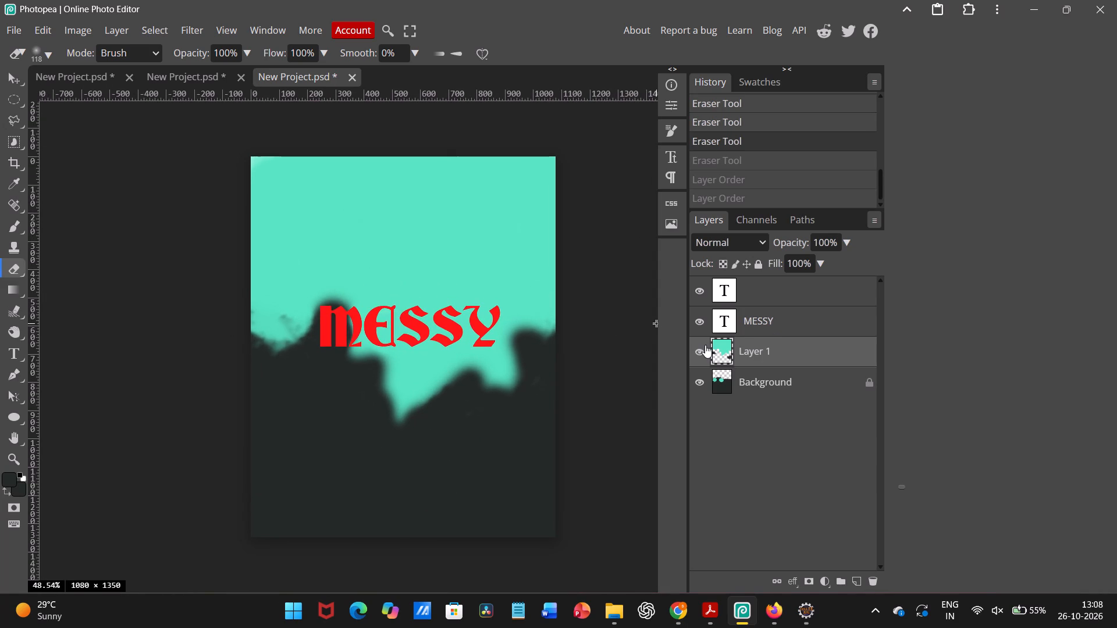
pyautogui.click(703, 347)
pyautogui.click(702, 346)
pyautogui.click(702, 346)
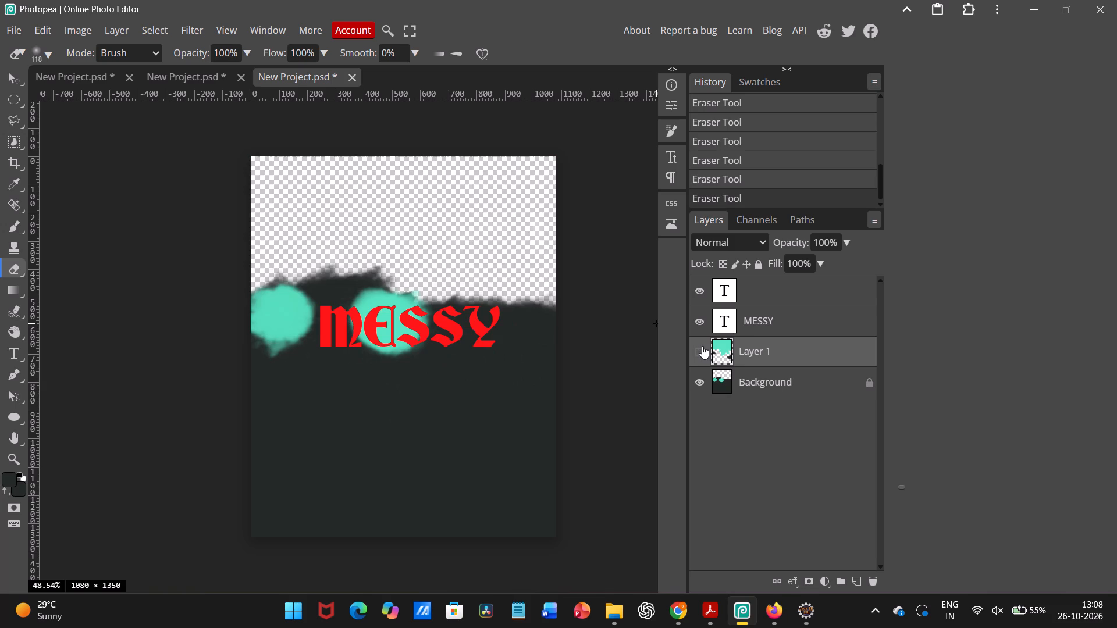
pyautogui.click(702, 346)
pyautogui.click(702, 346)
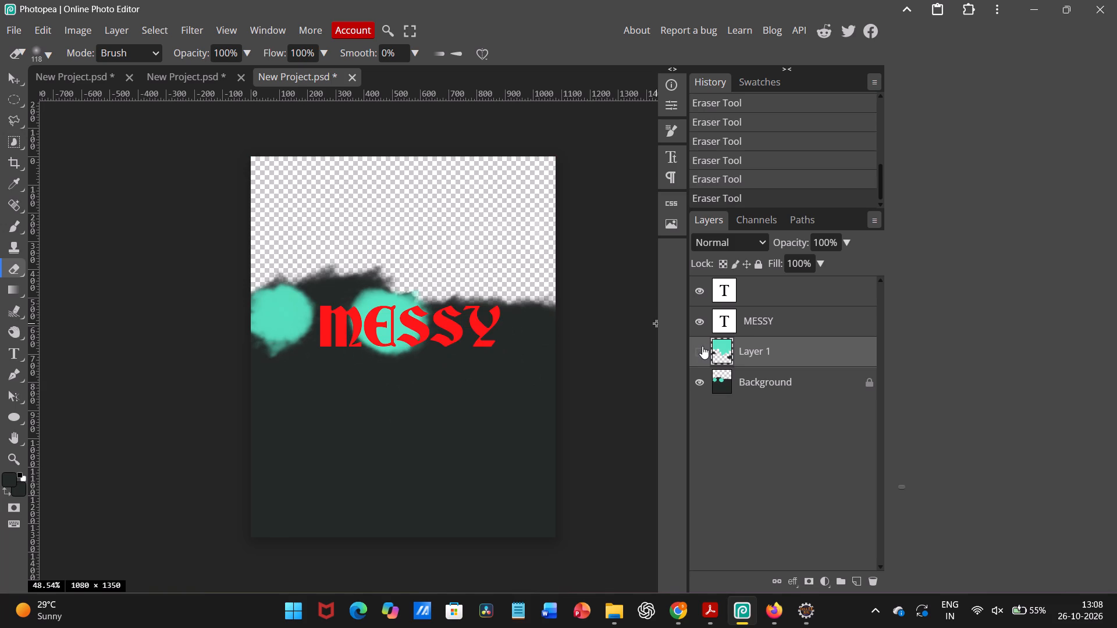
pyautogui.click(702, 346)
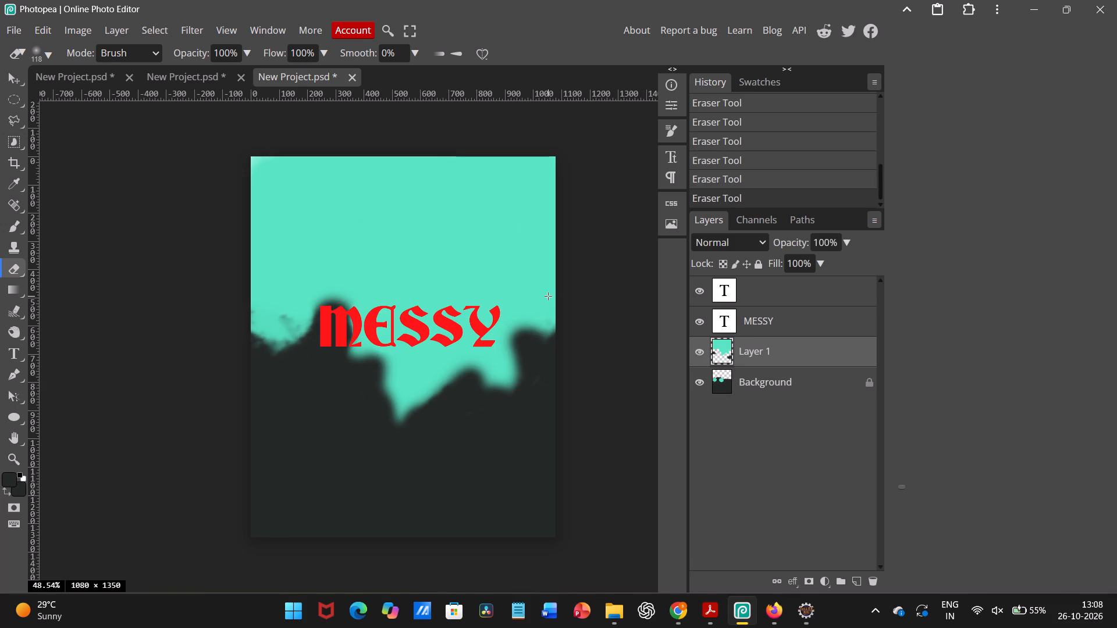
# Move the red MESSY title up into the turquoise area, just above the dark bump of the ragged edge.
pyautogui.click(7, 82)
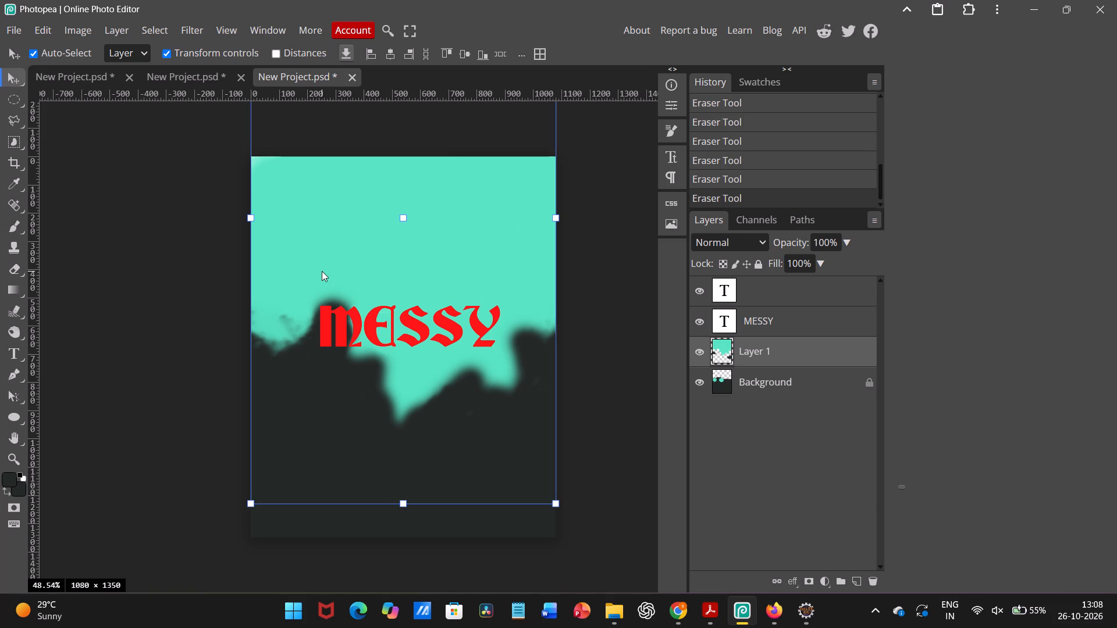
pyautogui.click(405, 318)
pyautogui.moveTo(405, 318); pyautogui.dragTo(398, 267)
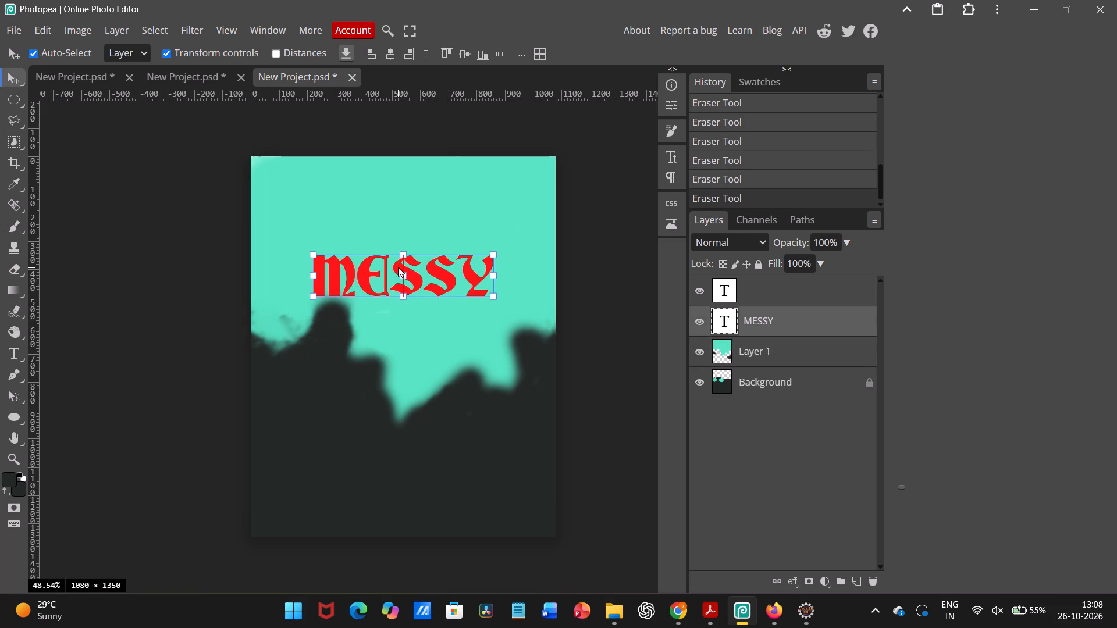
pyautogui.moveTo(398, 267); pyautogui.dragTo(399, 270)
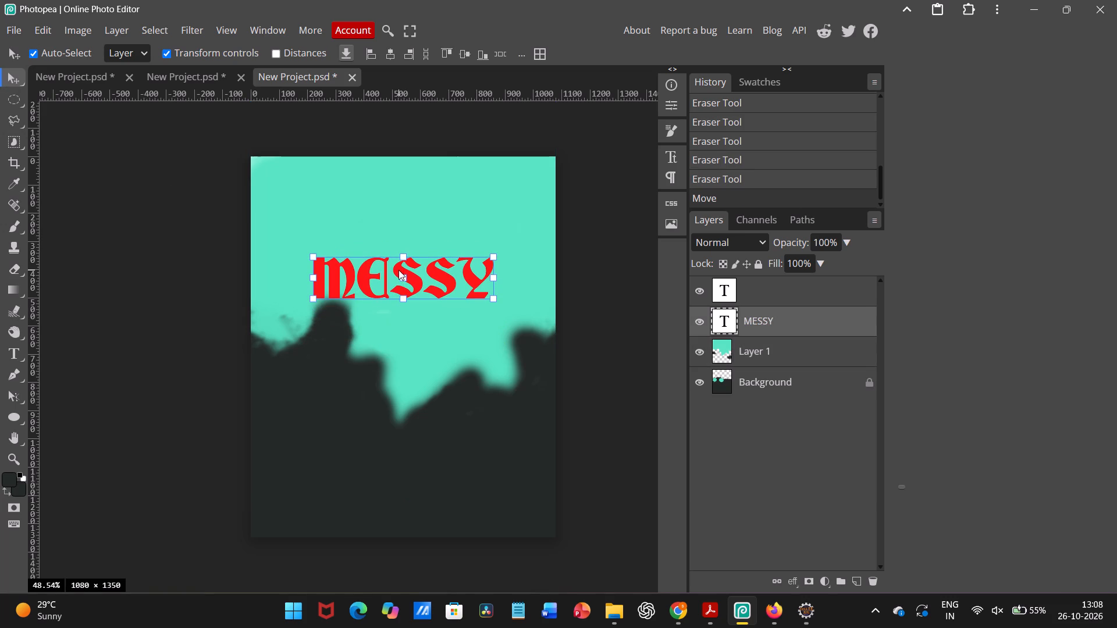
pyautogui.click(585, 320)
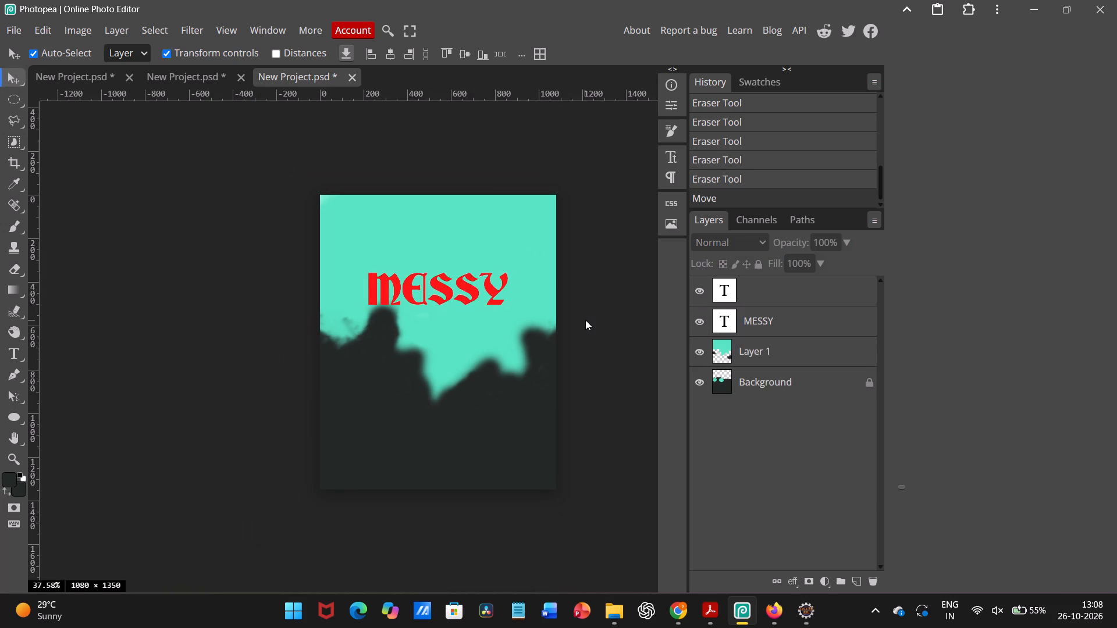
pyautogui.click(439, 281)
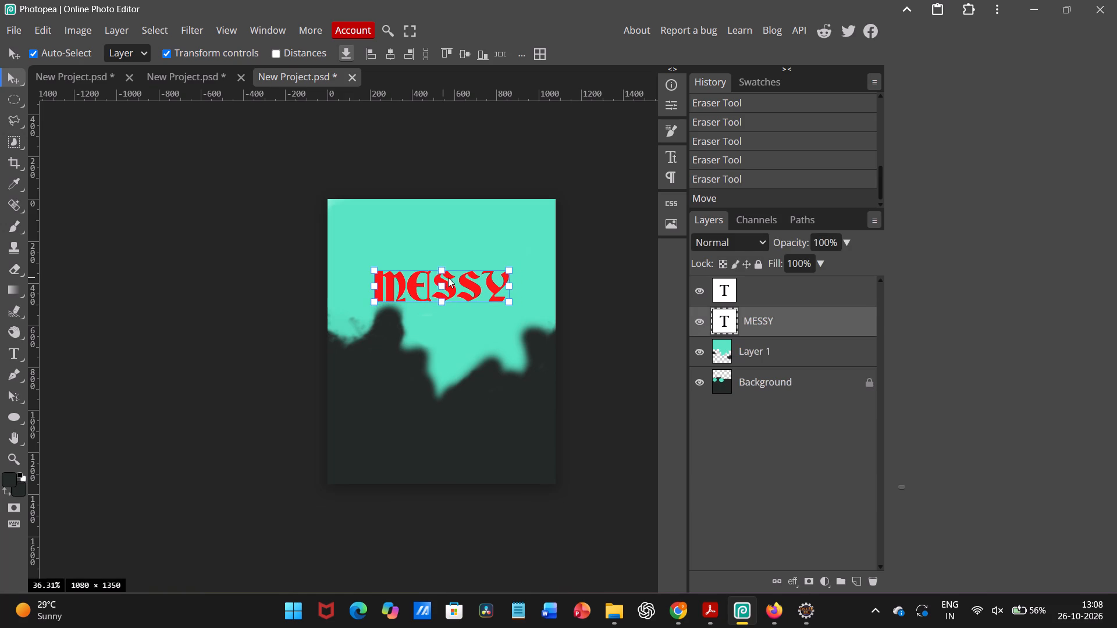
pyautogui.click(580, 283)
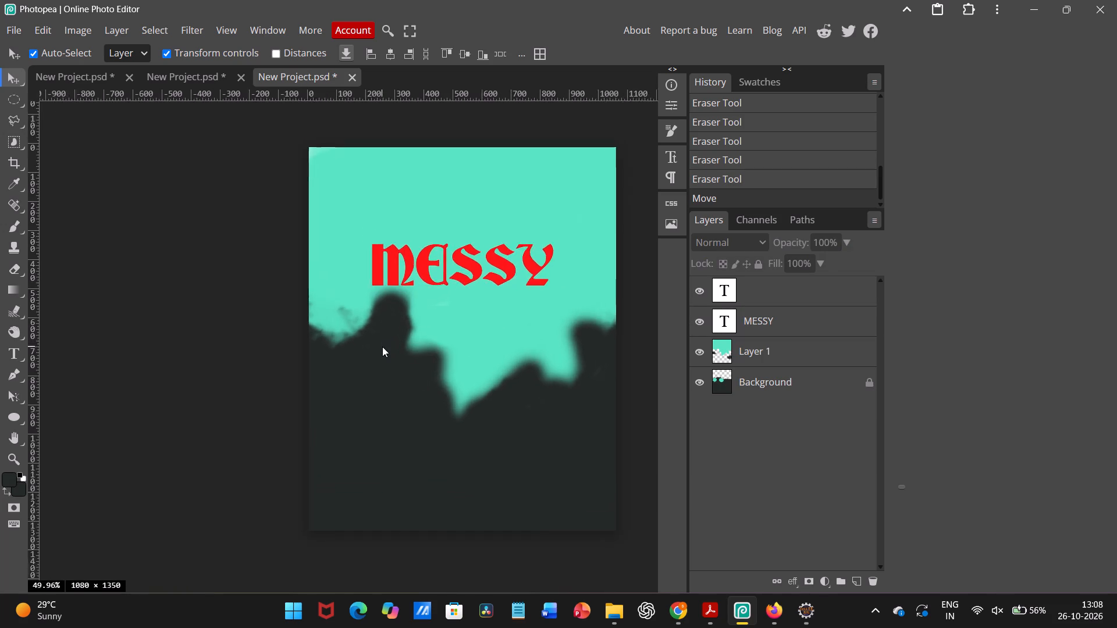
# Hide and show the Background layer repeatedly to examine what Layer 1 contains around the ragged edge.
pyautogui.click(365, 343)
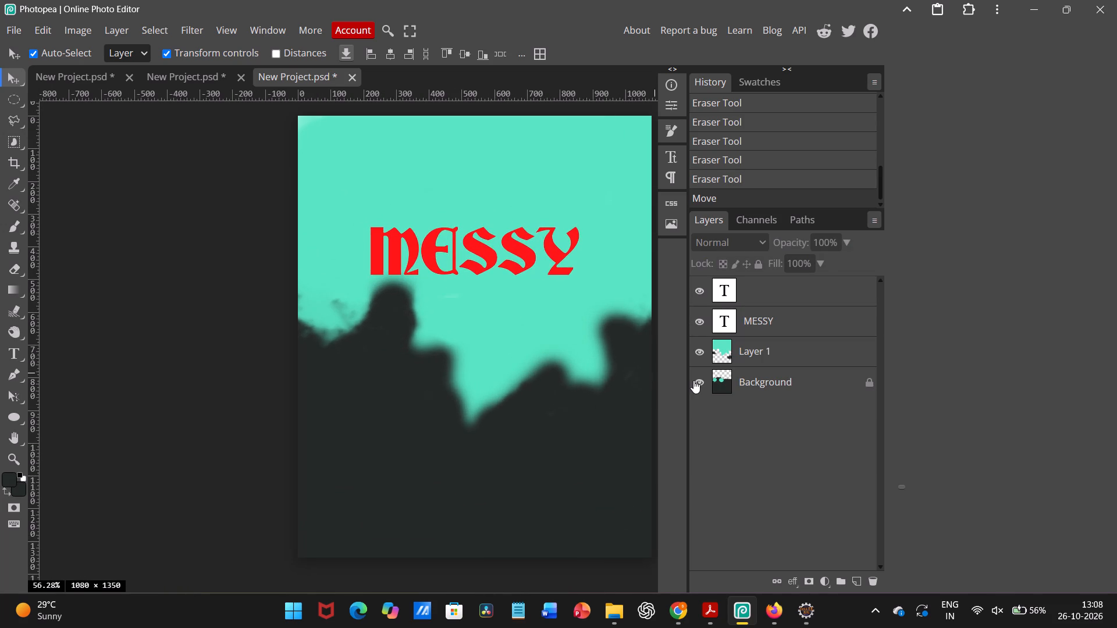
pyautogui.click(693, 381)
pyautogui.click(693, 381)
pyautogui.click(693, 381)
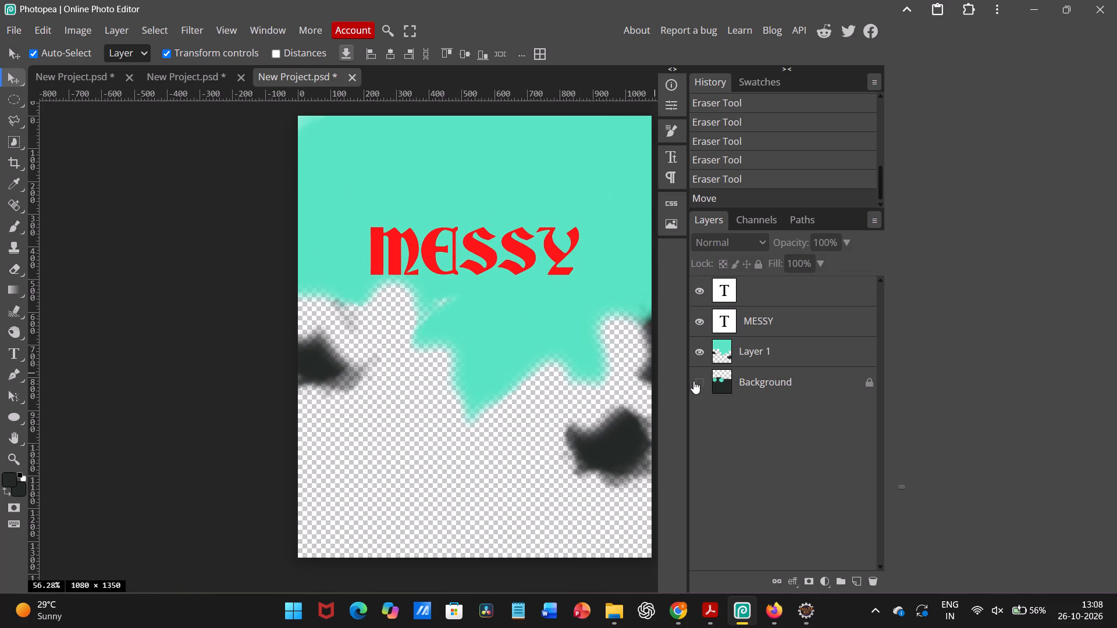
pyautogui.click(693, 381)
pyautogui.click(693, 381)
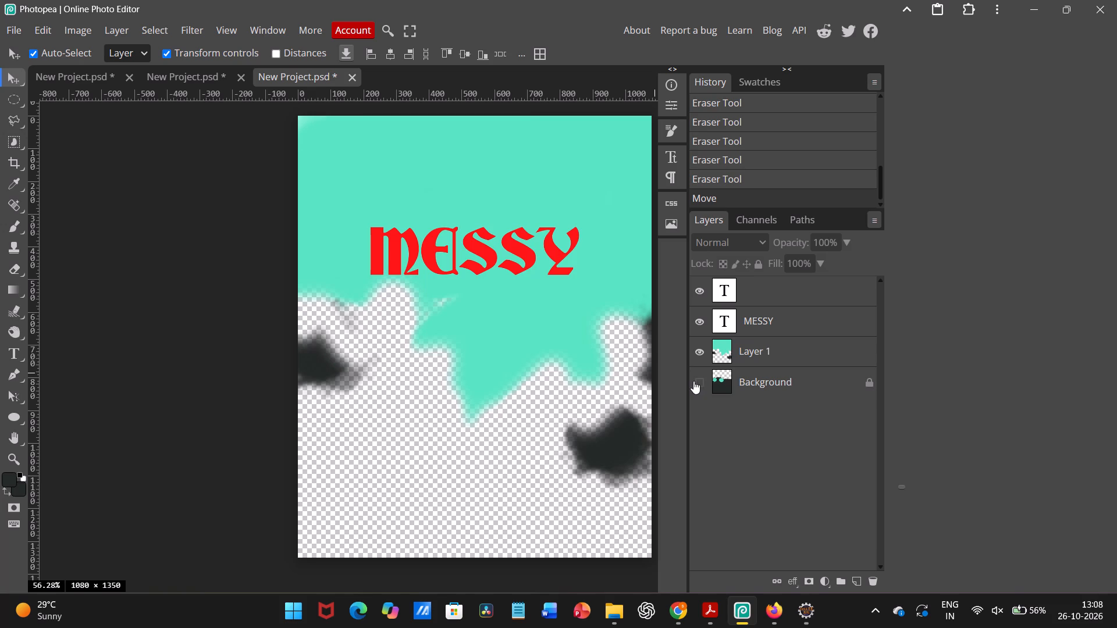
pyautogui.click(693, 381)
pyautogui.doubleClick(693, 381)
# With Layer 1 temporarily hidden, erase the round turquoise patch at the canvas's left edge from the Background layer.
pyautogui.click(702, 349)
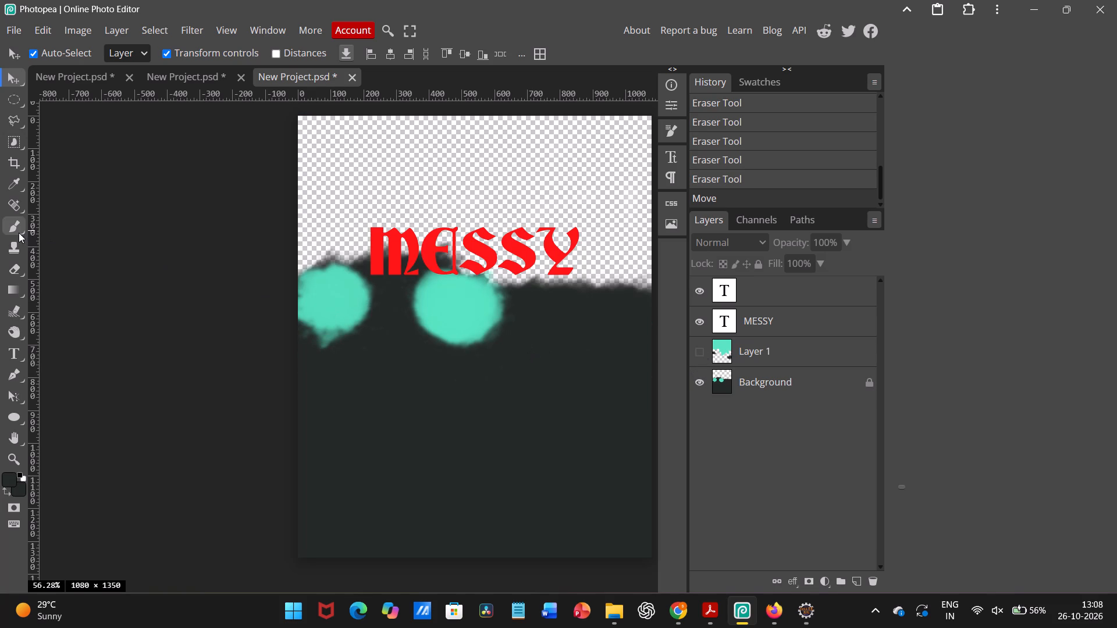
pyautogui.click(17, 257)
pyautogui.click(19, 268)
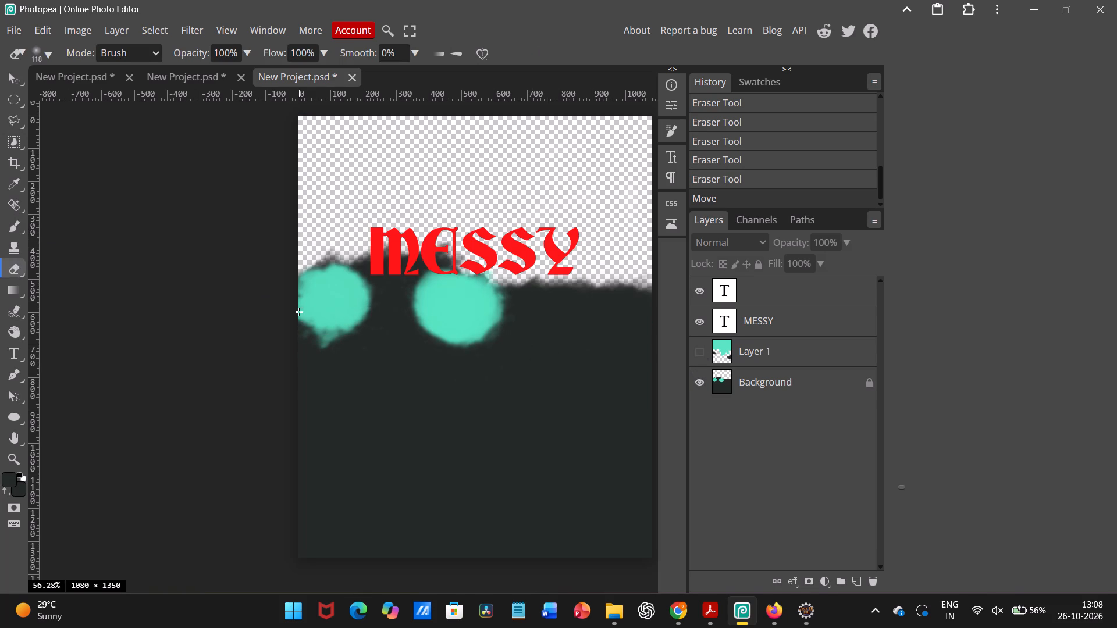
pyautogui.moveTo(302, 312); pyautogui.dragTo(332, 309)
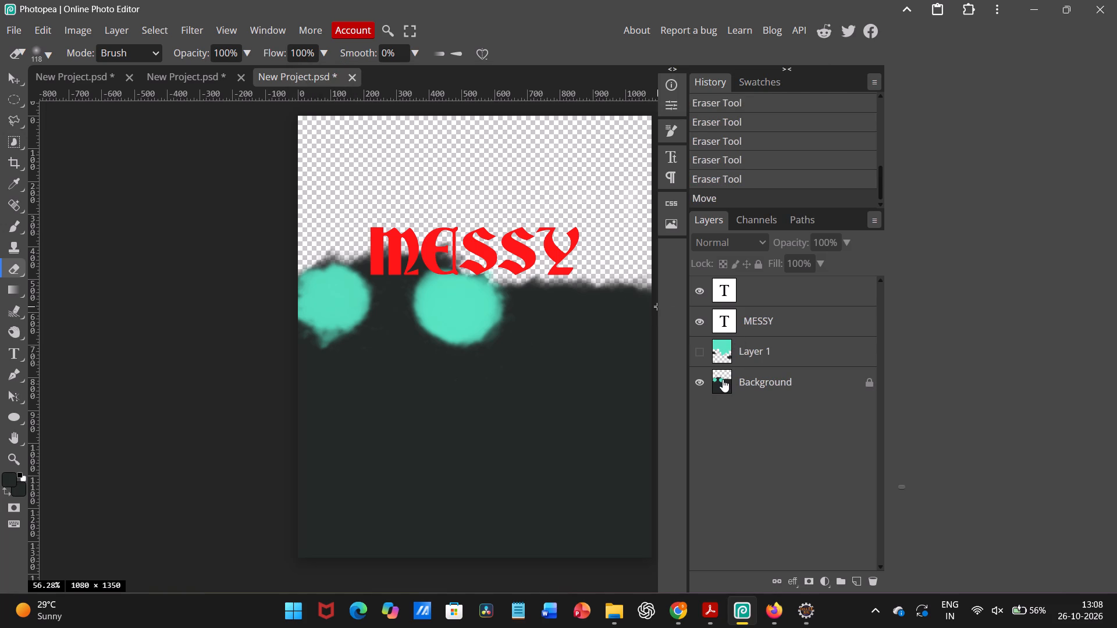
pyautogui.click(723, 380)
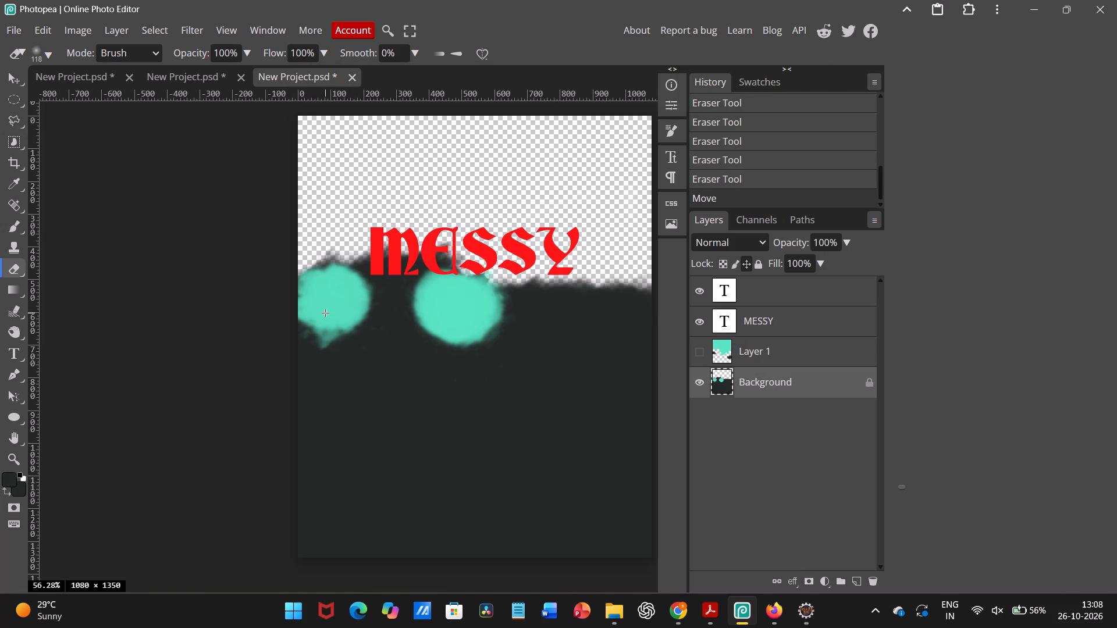
pyautogui.moveTo(337, 310); pyautogui.dragTo(356, 299)
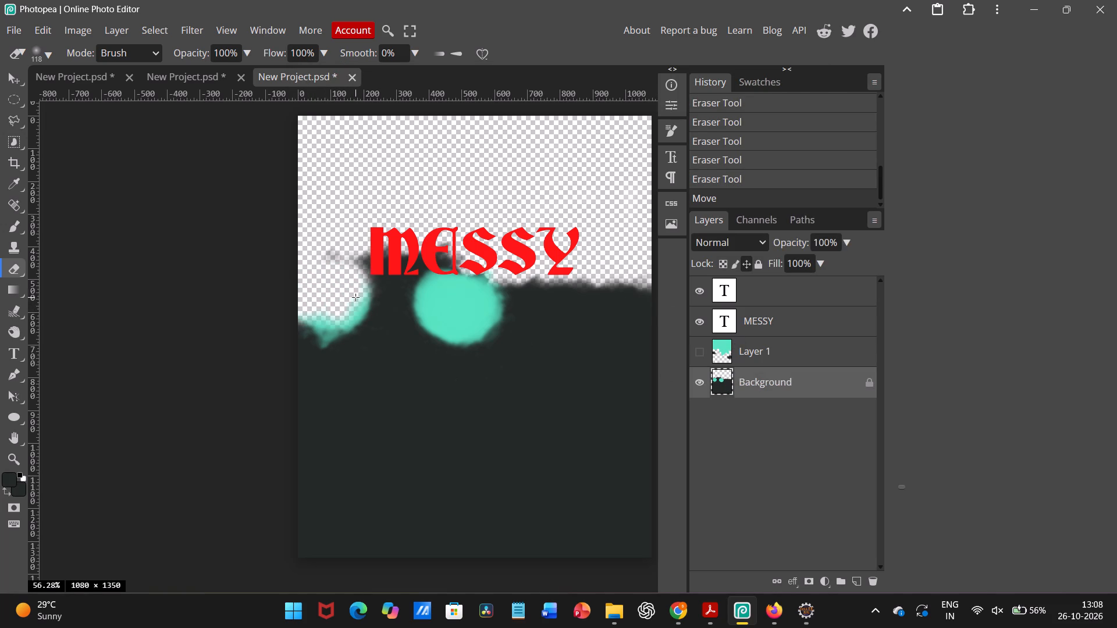
pyautogui.moveTo(356, 299); pyautogui.dragTo(304, 317)
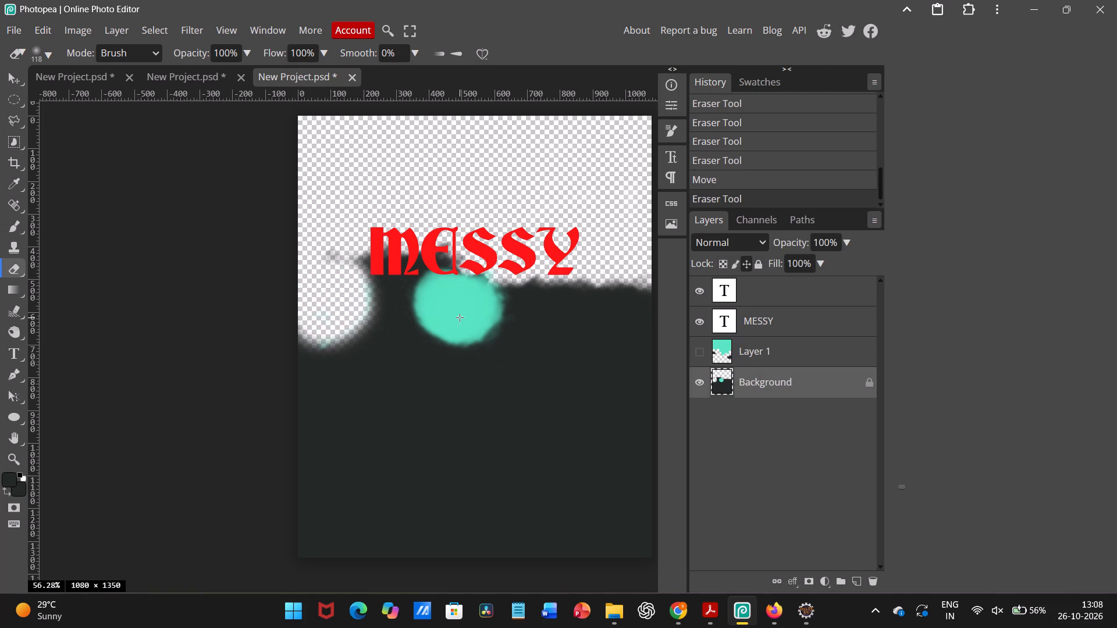
pyautogui.click(700, 348)
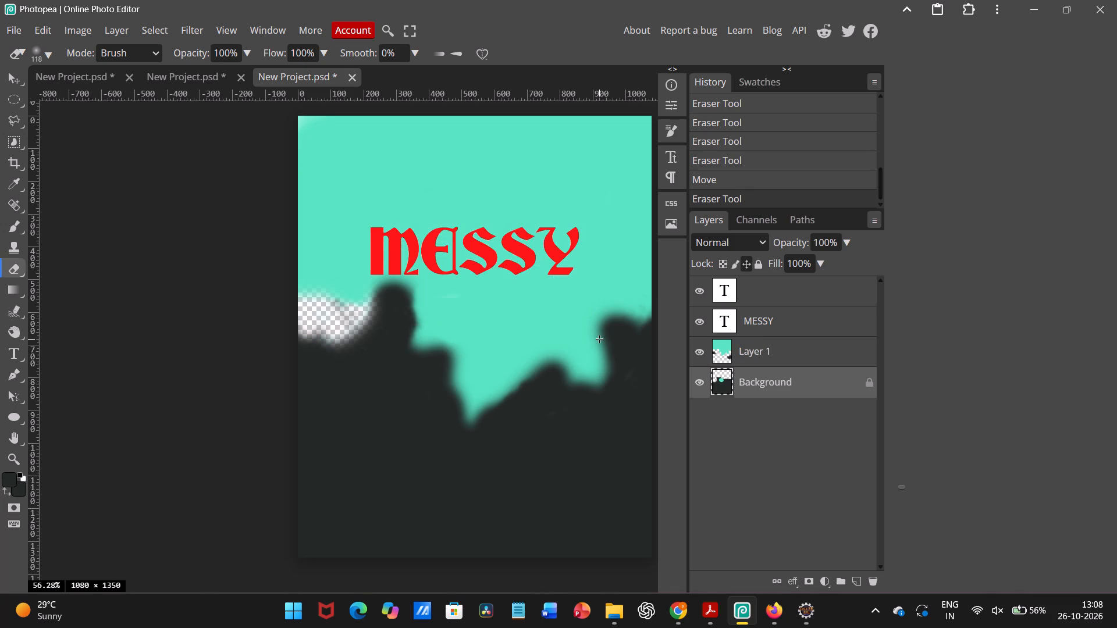
# Brush turquoise on Layer 1 over the transparent gap between the canvas's left edge and the dark bump below the title's M.
pyautogui.click(719, 355)
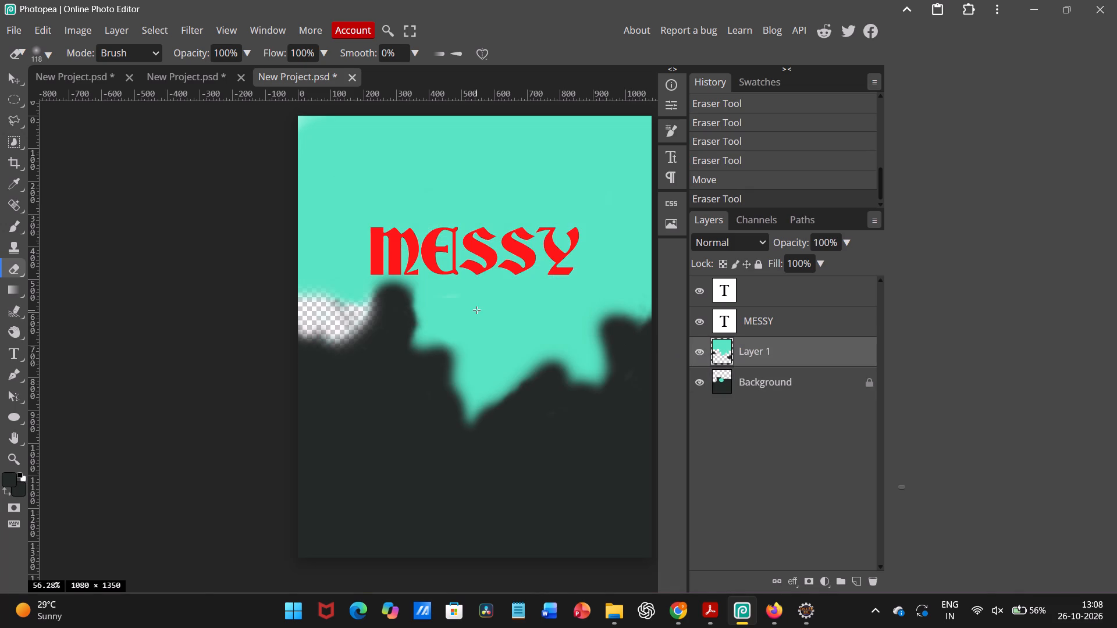
pyautogui.click(19, 227)
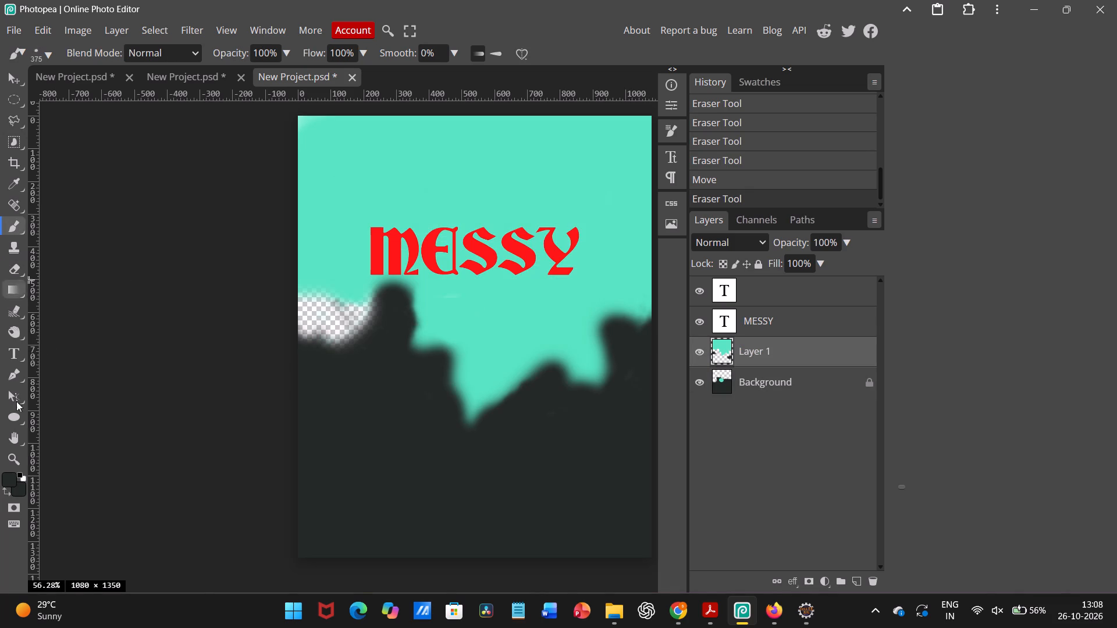
pyautogui.click(11, 479)
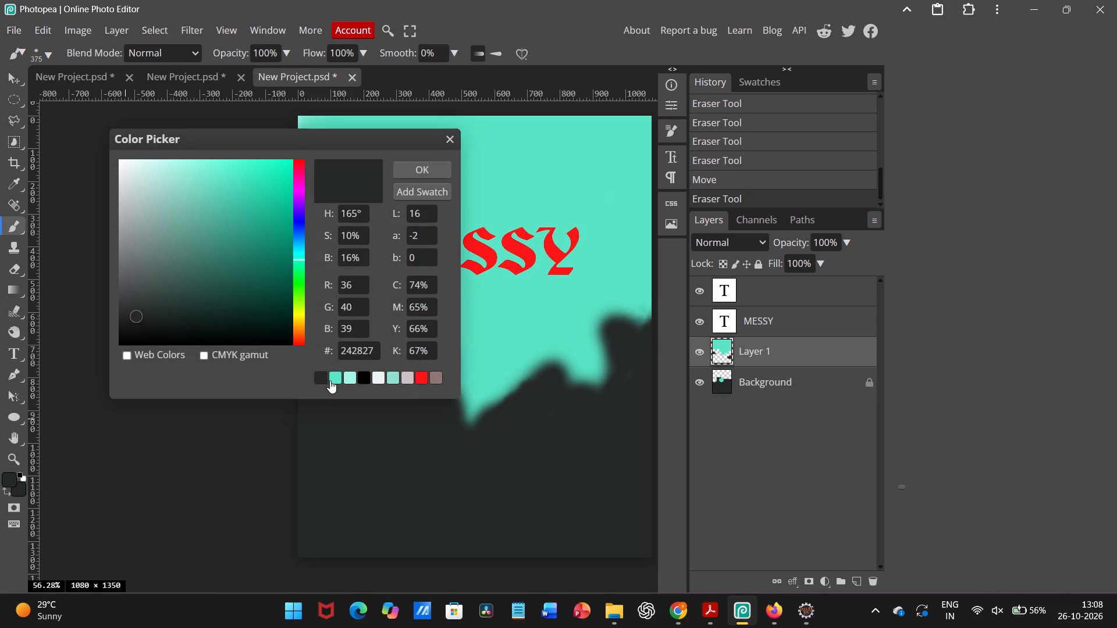
pyautogui.click(330, 379)
pyautogui.click(407, 175)
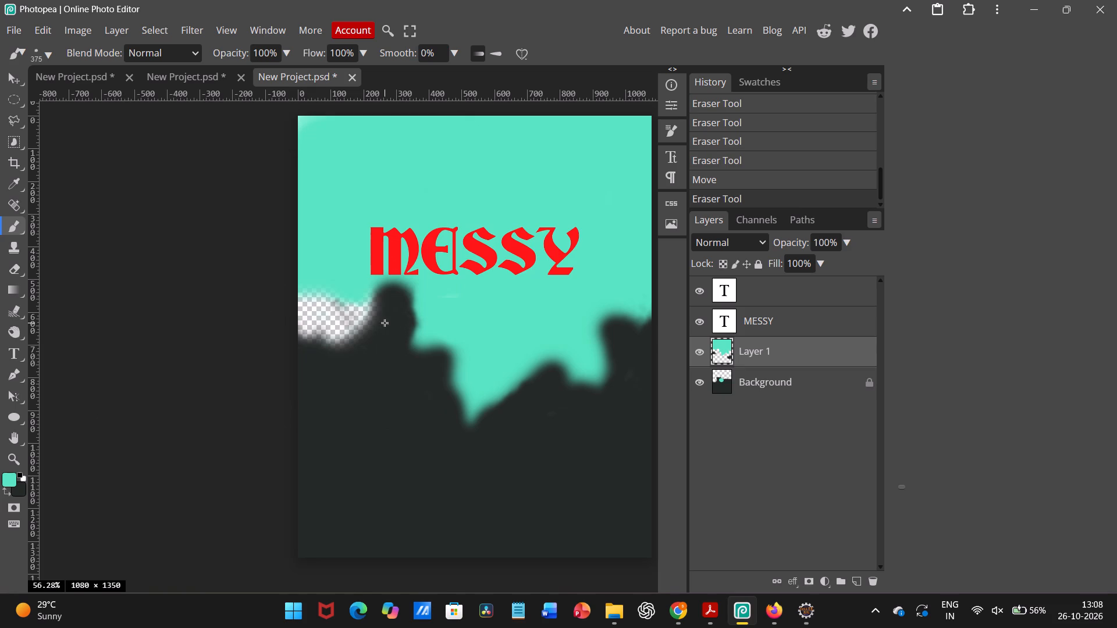
pyautogui.moveTo(305, 303); pyautogui.dragTo(325, 302)
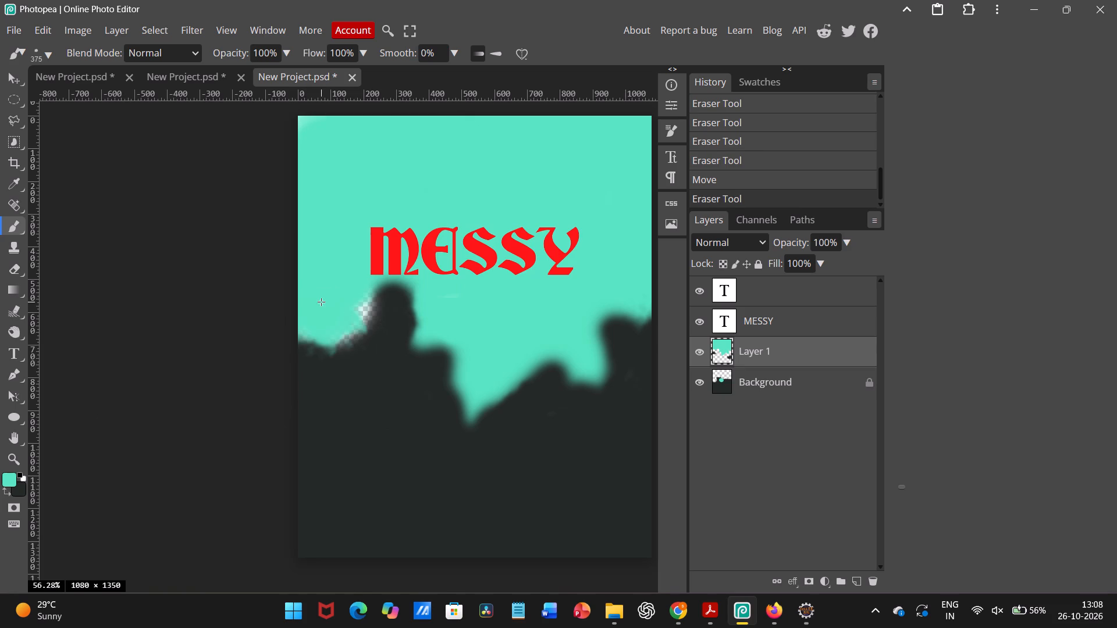
pyautogui.moveTo(325, 302); pyautogui.dragTo(335, 302)
pyautogui.click(351, 304)
pyautogui.click(357, 308)
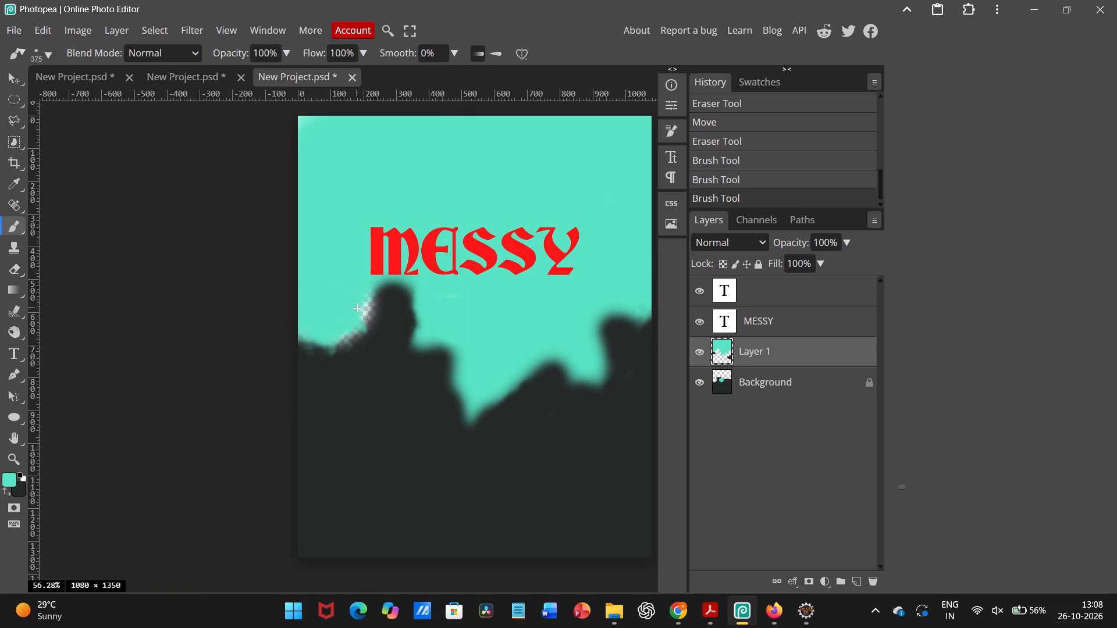
pyautogui.click(357, 308)
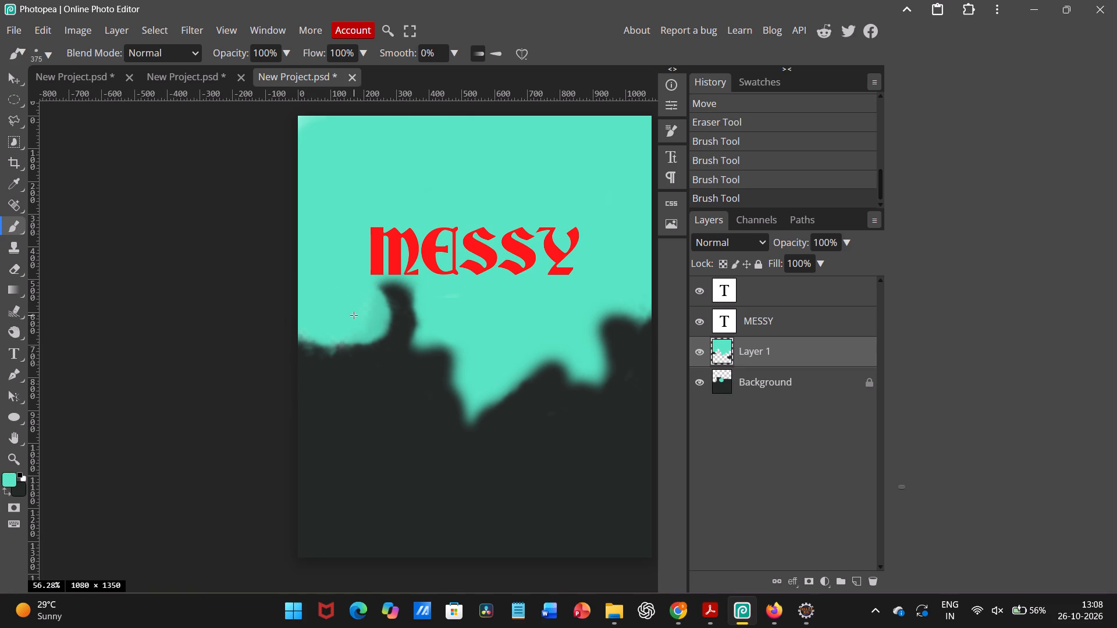
# Undo the last turquoise brush stroke beside the dark bump.
pyautogui.hotkey('ctrl', 'z')
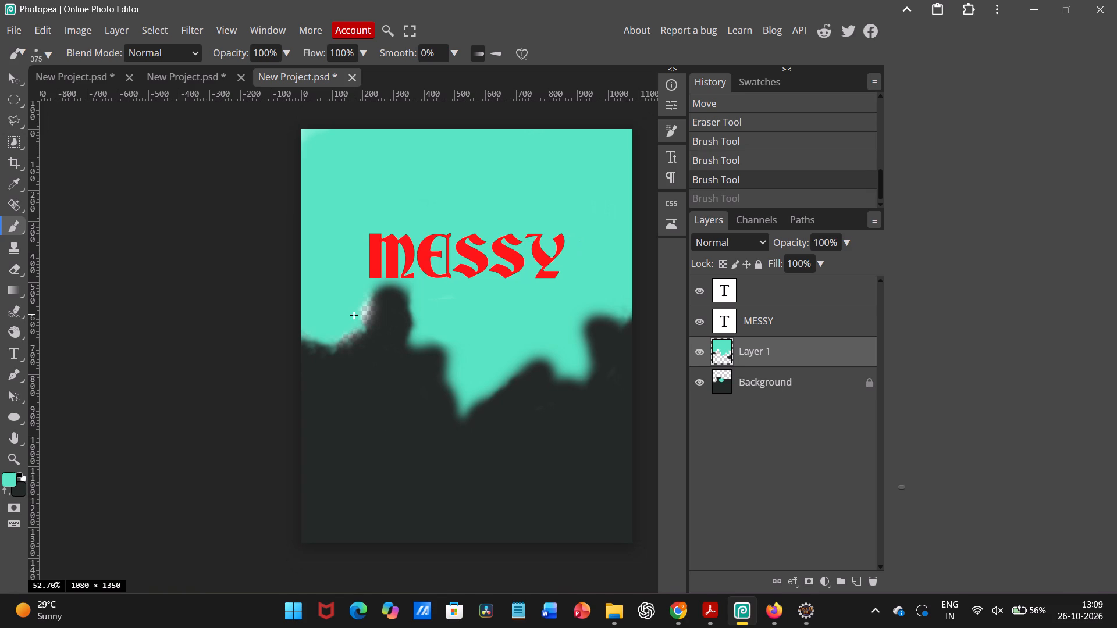
# On the Background layer, smudge the dark bump's left side outward into the transparent gap below the title's M.
pyautogui.click(750, 388)
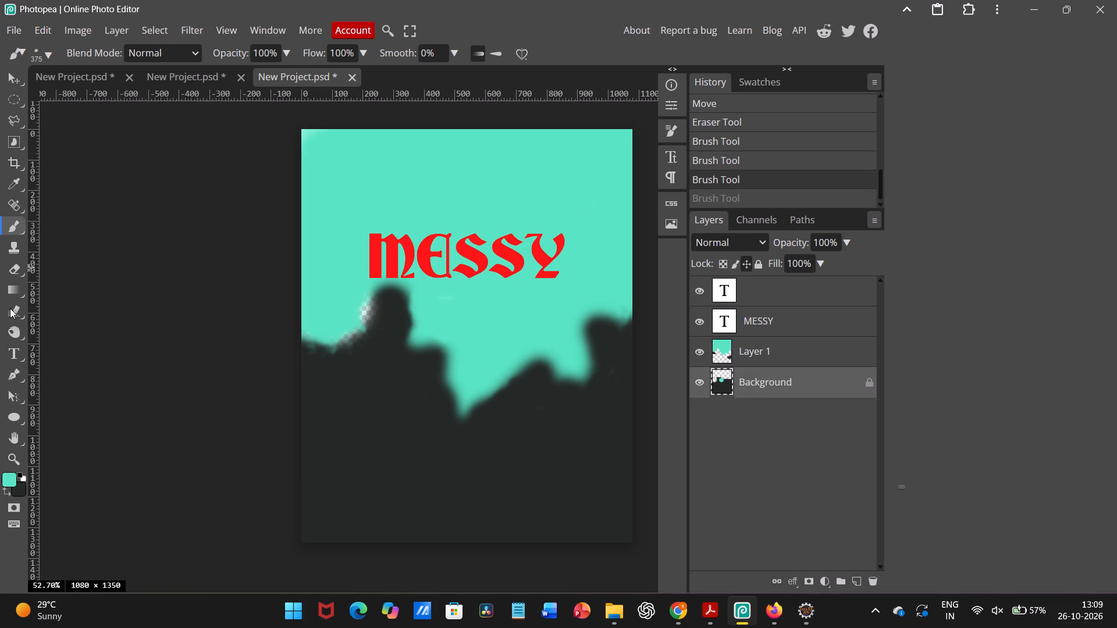
pyautogui.click(10, 309)
pyautogui.moveTo(361, 341); pyautogui.dragTo(360, 320)
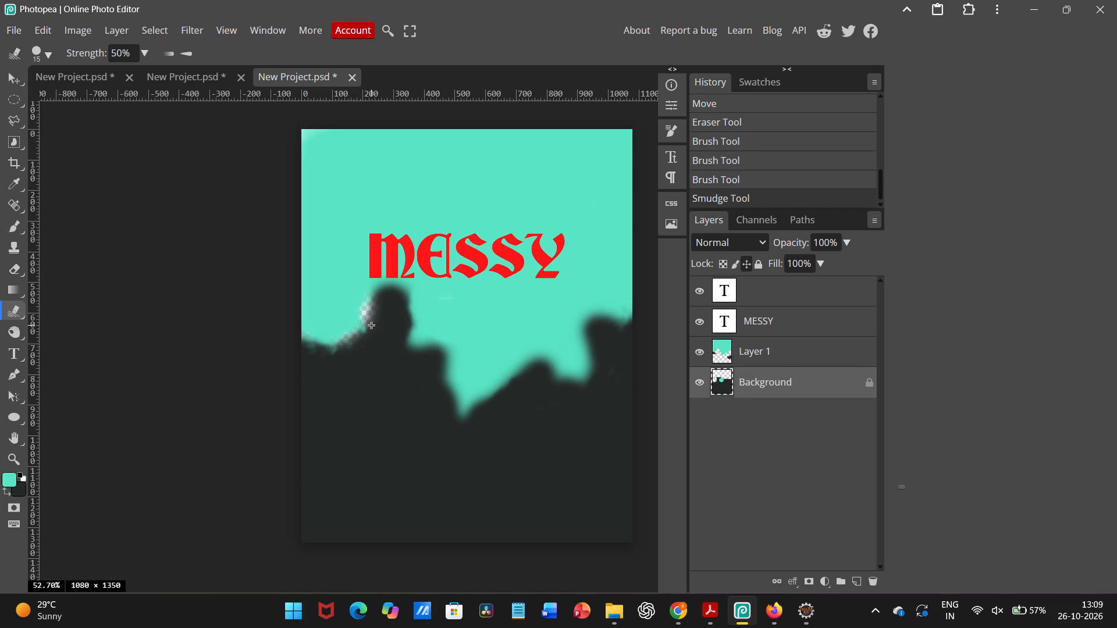
pyautogui.moveTo(373, 326); pyautogui.dragTo(371, 317)
pyautogui.click(379, 320)
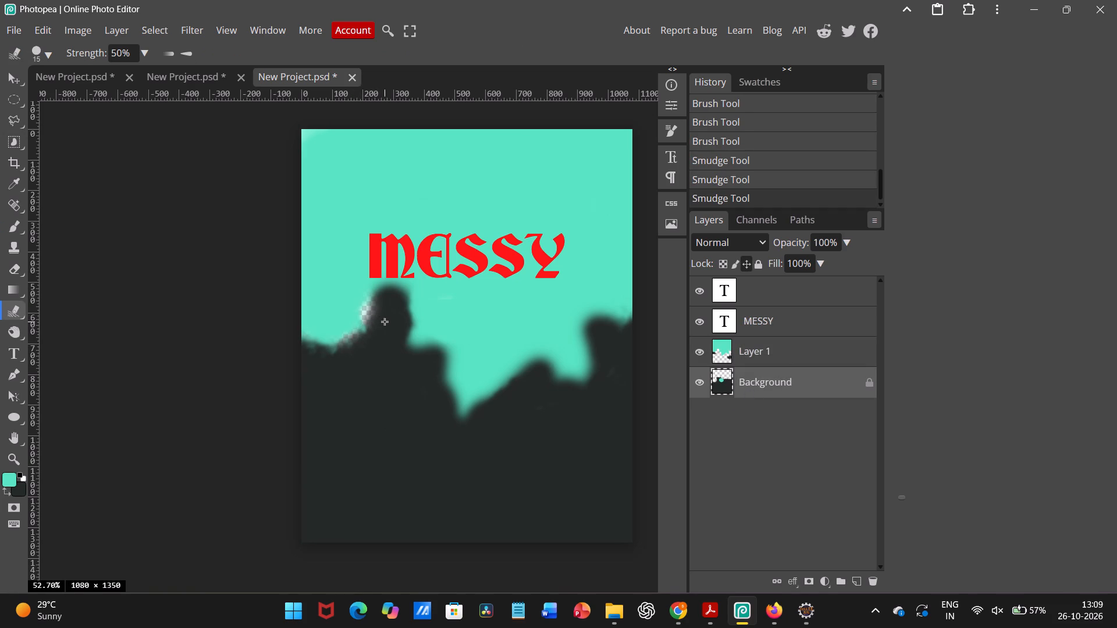
pyautogui.moveTo(385, 322); pyautogui.dragTo(372, 314)
pyautogui.moveTo(386, 320); pyautogui.dragTo(380, 317)
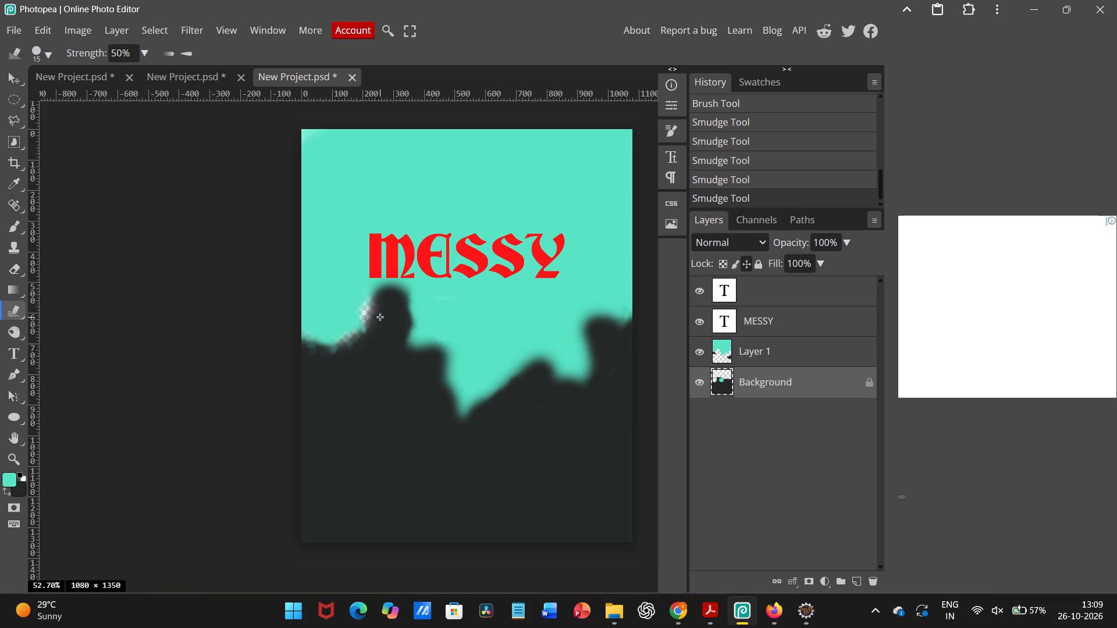
pyautogui.moveTo(380, 317); pyautogui.dragTo(367, 308)
pyautogui.moveTo(380, 311); pyautogui.dragTo(365, 297)
pyautogui.moveTo(379, 312); pyautogui.dragTo(369, 304)
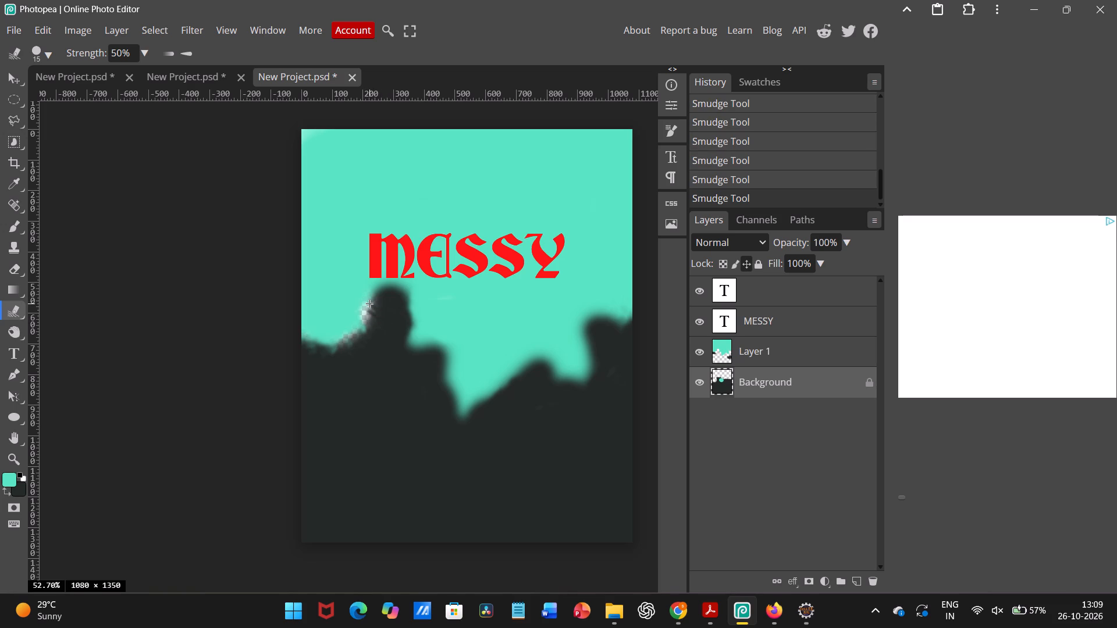
# Enlarge the Smudge brush to 121 px and push dark paint over the transparent gap along the bump's left side.
pyautogui.rightClick(369, 304)
pyautogui.click(493, 334)
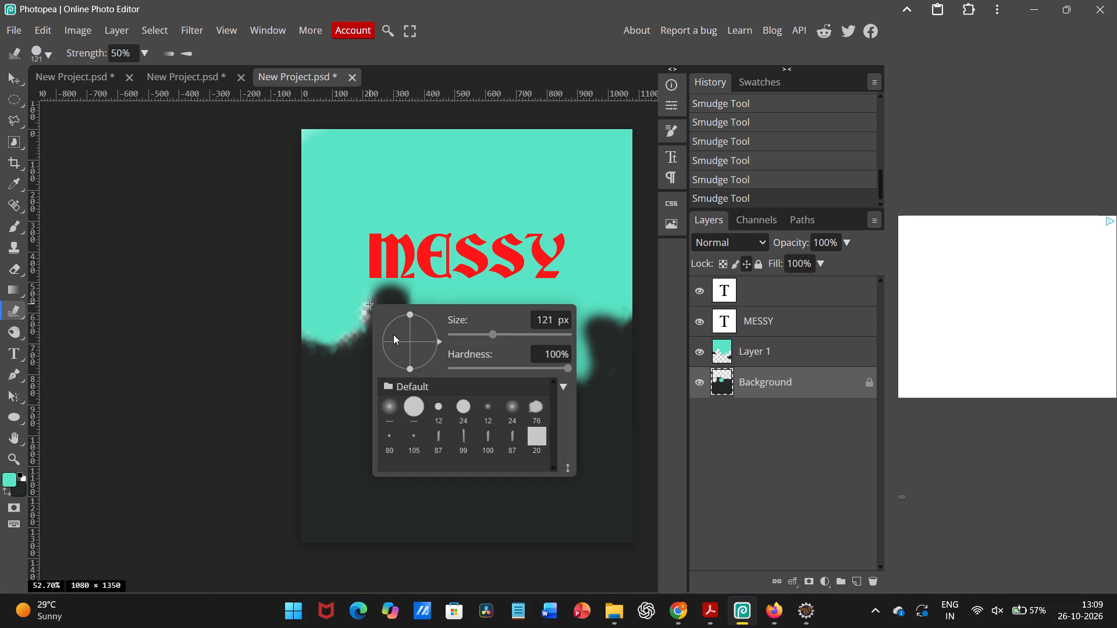
pyautogui.click(361, 333)
pyautogui.moveTo(379, 330); pyautogui.dragTo(371, 322)
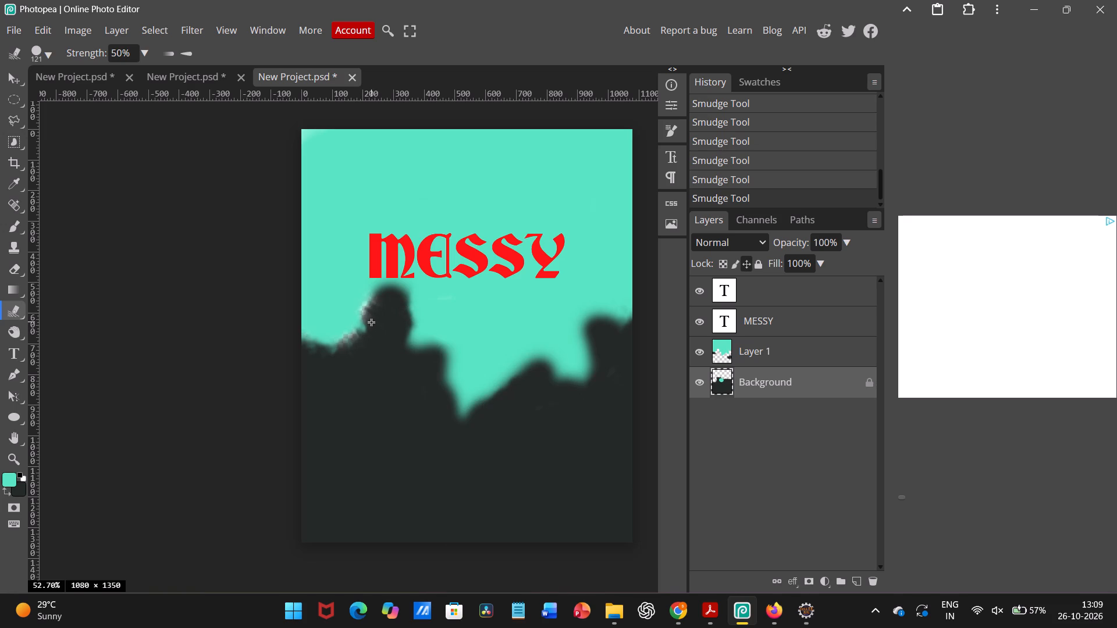
pyautogui.click(382, 317)
pyautogui.moveTo(383, 313); pyautogui.dragTo(382, 312)
pyautogui.moveTo(382, 312); pyautogui.dragTo(374, 305)
# Smudge dark paint up over the remaining transparent pixels at the foot of the bump's left slope.
pyautogui.moveTo(374, 339); pyautogui.dragTo(368, 333)
pyautogui.moveTo(358, 344); pyautogui.dragTo(348, 338)
pyautogui.moveTo(348, 338); pyautogui.dragTo(348, 337)
pyautogui.moveTo(348, 352); pyautogui.dragTo(347, 346)
pyautogui.moveTo(358, 348); pyautogui.dragTo(348, 335)
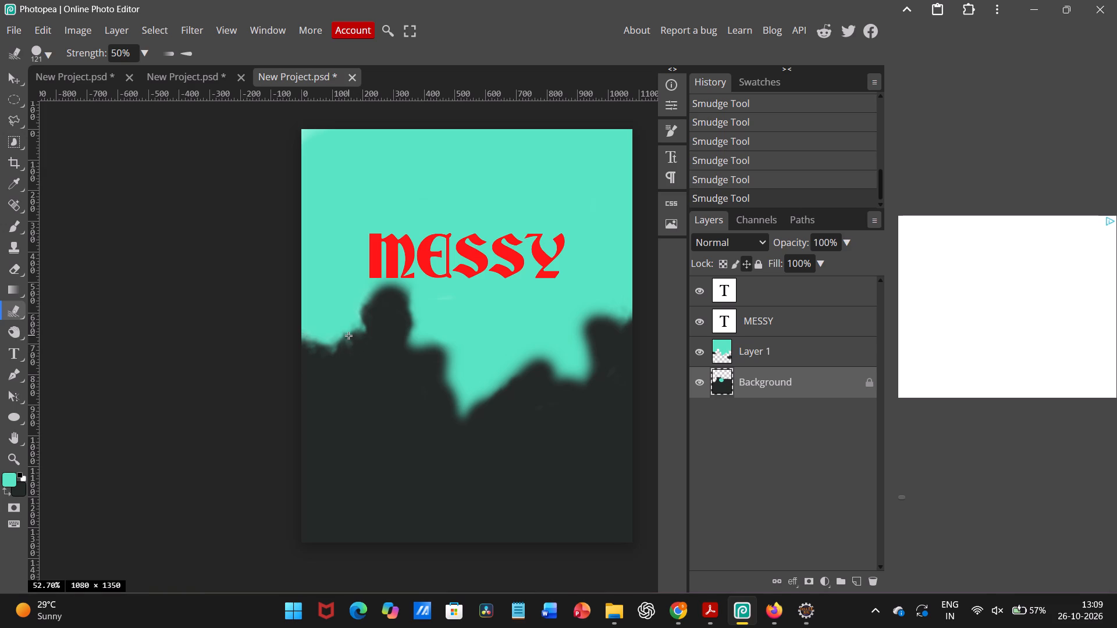
pyautogui.moveTo(348, 335); pyautogui.dragTo(348, 336)
pyautogui.moveTo(352, 354); pyautogui.dragTo(350, 347)
pyautogui.moveTo(359, 347); pyautogui.dragTo(353, 342)
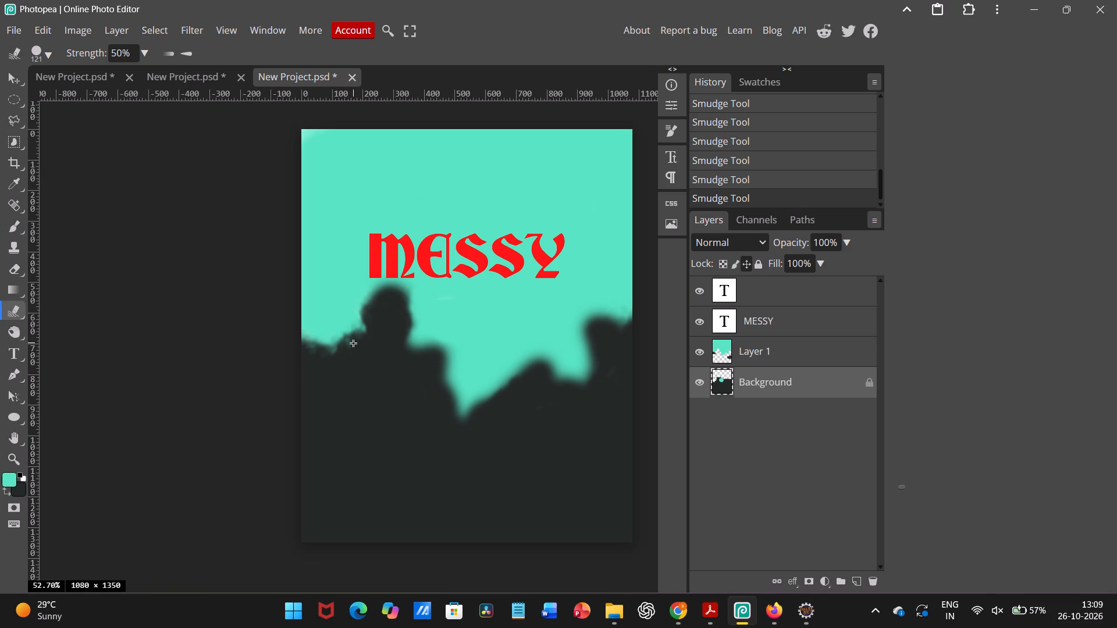
# Smudge the Background layer's dark edge upward between the canvas's left edge and the foot of the bump.
pyautogui.moveTo(322, 358); pyautogui.dragTo(317, 348)
pyautogui.moveTo(310, 351); pyautogui.dragTo(306, 337)
pyautogui.moveTo(310, 359); pyautogui.dragTo(305, 347)
pyautogui.moveTo(308, 360); pyautogui.dragTo(298, 338)
pyautogui.moveTo(319, 361); pyautogui.dragTo(313, 352)
pyautogui.moveTo(343, 364); pyautogui.dragTo(341, 359)
pyautogui.moveTo(341, 359); pyautogui.dragTo(335, 349)
pyautogui.moveTo(332, 359); pyautogui.dragTo(327, 351)
pyautogui.click(307, 354)
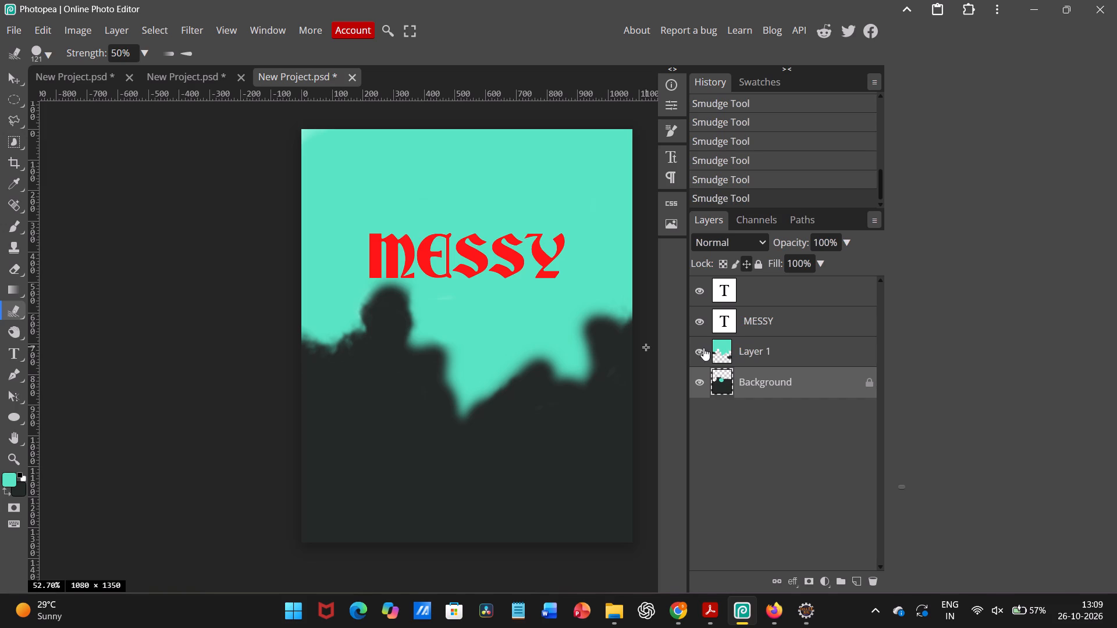
# On Layer 1, smudge the turquoise edge between the canvas's left edge and the dark bump to smooth its ragged outline.
pyautogui.click(723, 347)
pyautogui.click(301, 333)
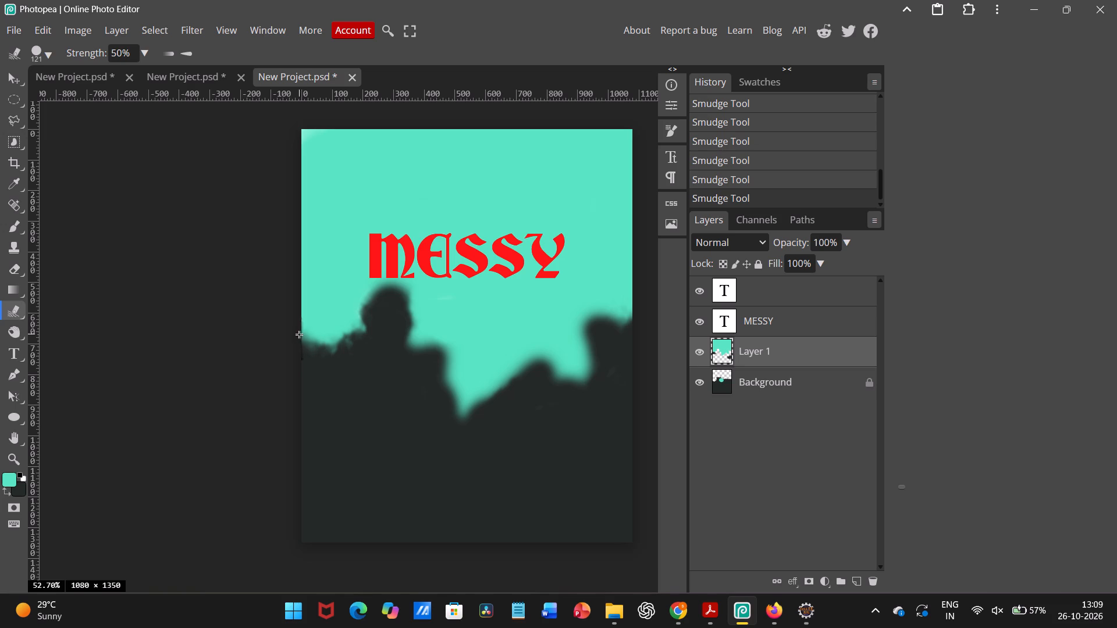
pyautogui.moveTo(304, 352); pyautogui.dragTo(297, 355)
pyautogui.moveTo(323, 339); pyautogui.dragTo(328, 345)
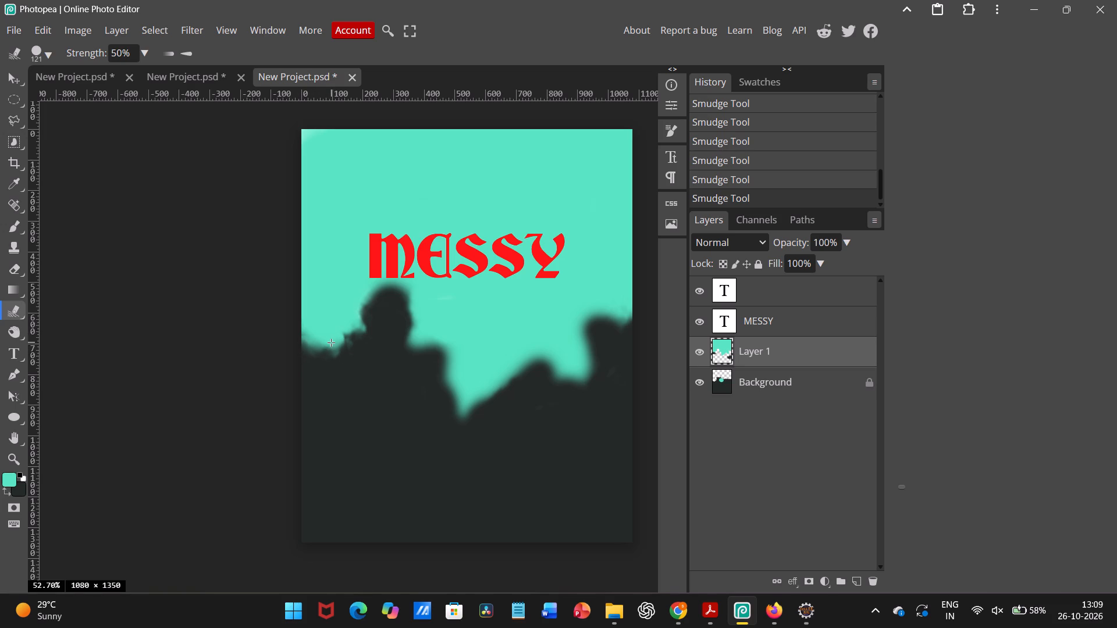
pyautogui.click(334, 339)
pyautogui.moveTo(337, 330); pyautogui.dragTo(350, 336)
pyautogui.moveTo(352, 333); pyautogui.dragTo(357, 343)
pyautogui.moveTo(347, 343); pyautogui.dragTo(340, 345)
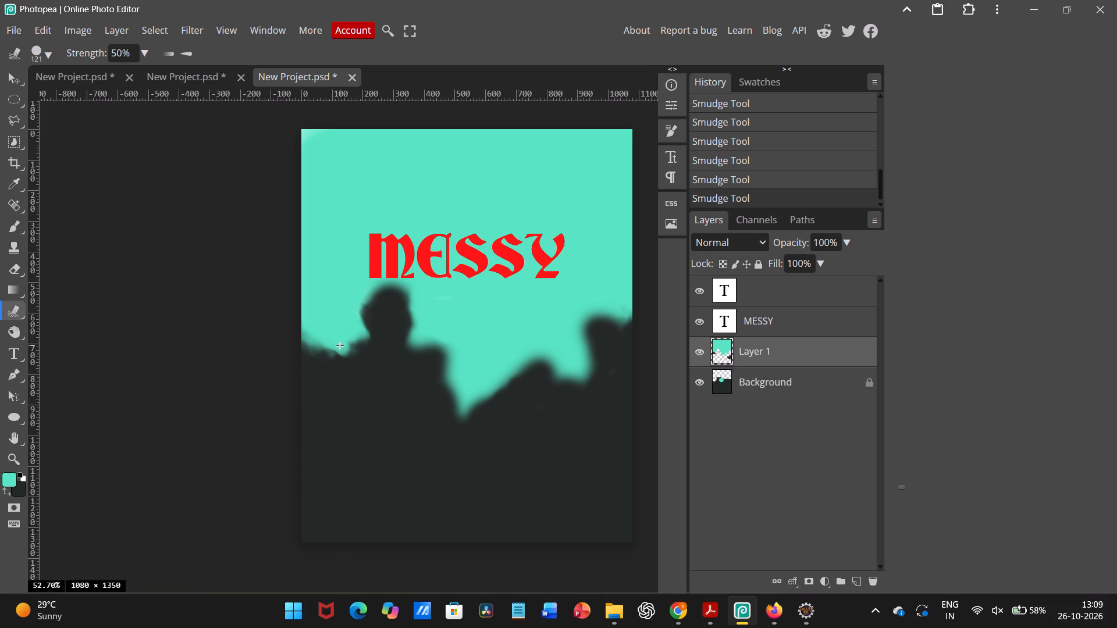
pyautogui.moveTo(340, 345); pyautogui.dragTo(339, 345)
pyautogui.click(331, 341)
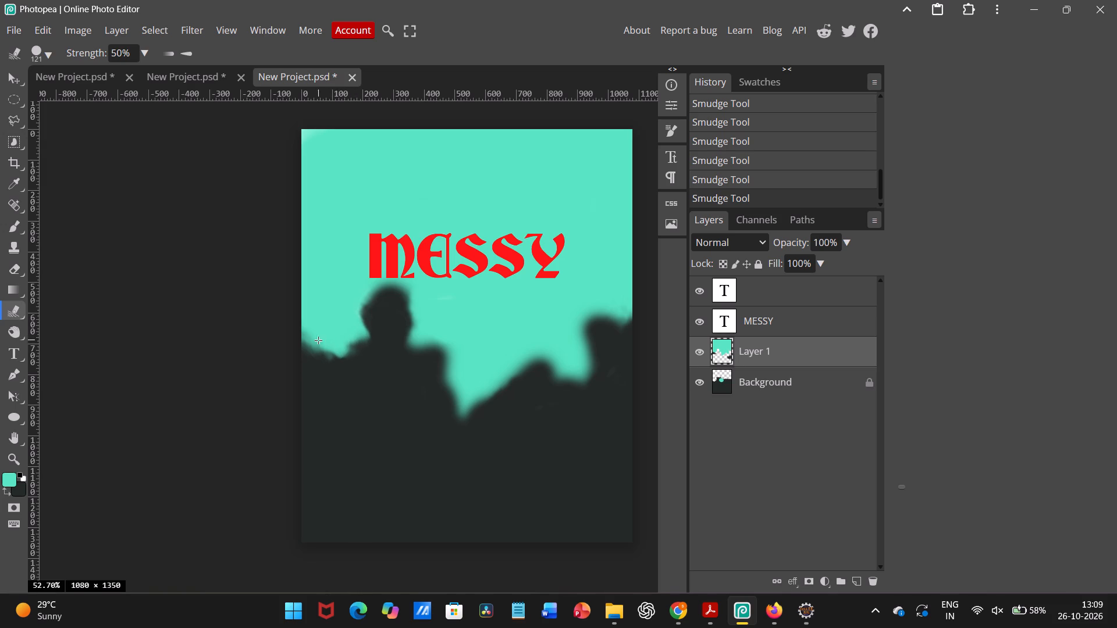
pyautogui.click(317, 339)
pyautogui.moveTo(317, 339); pyautogui.dragTo(301, 331)
# Smudge Layer 1's turquoise out to the canvas's left edge just above the dark area.
pyautogui.moveTo(301, 331); pyautogui.dragTo(293, 324)
pyautogui.moveTo(305, 326); pyautogui.dragTo(307, 333)
pyautogui.moveTo(307, 333); pyautogui.dragTo(304, 331)
pyautogui.moveTo(310, 305); pyautogui.dragTo(301, 311)
pyautogui.moveTo(301, 311); pyautogui.dragTo(298, 311)
pyautogui.moveTo(319, 271); pyautogui.dragTo(305, 266)
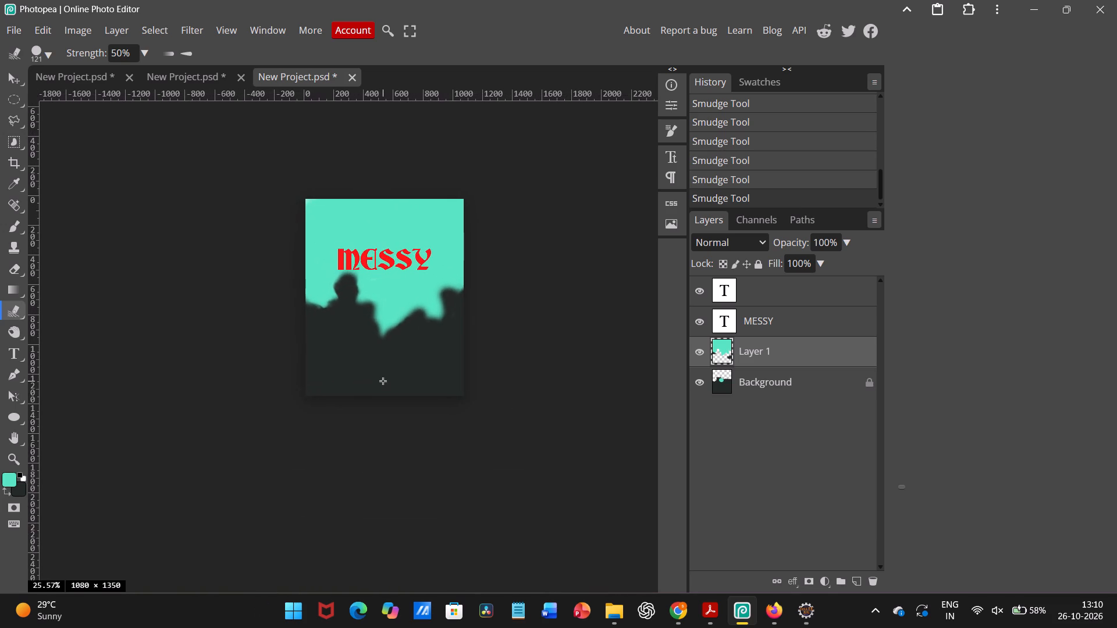
# Smudge the tip of the long central turquoise drip upward on Layer 1 to shorten it.
pyautogui.scroll(1, 383, 381)
pyautogui.moveTo(383, 369); pyautogui.dragTo(382, 348)
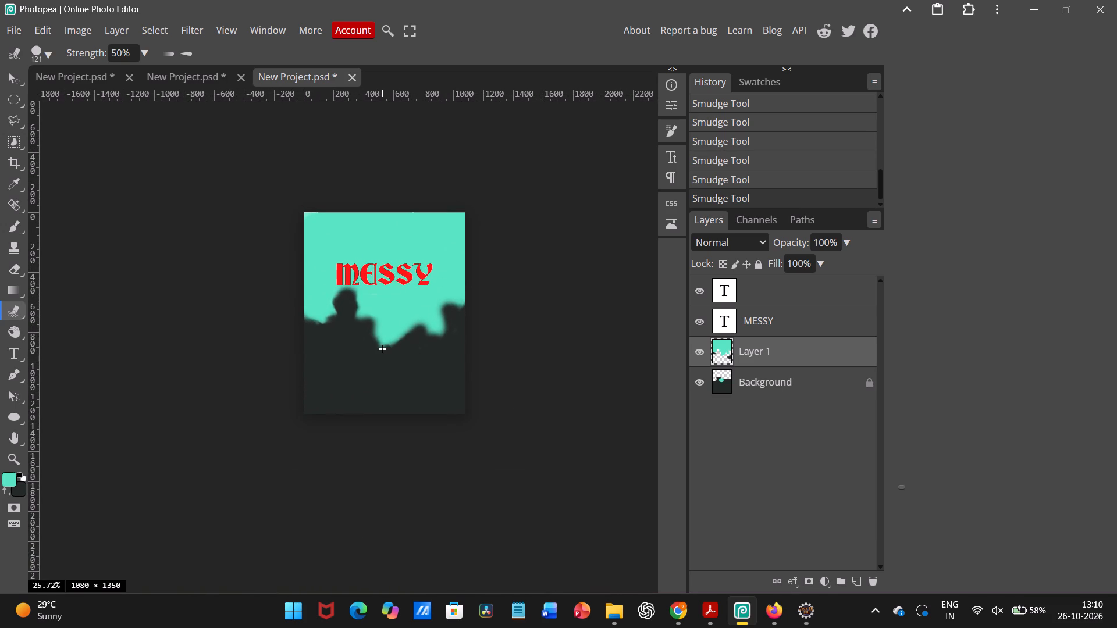
pyautogui.moveTo(382, 348); pyautogui.dragTo(382, 345)
pyautogui.moveTo(371, 350); pyautogui.dragTo(383, 342)
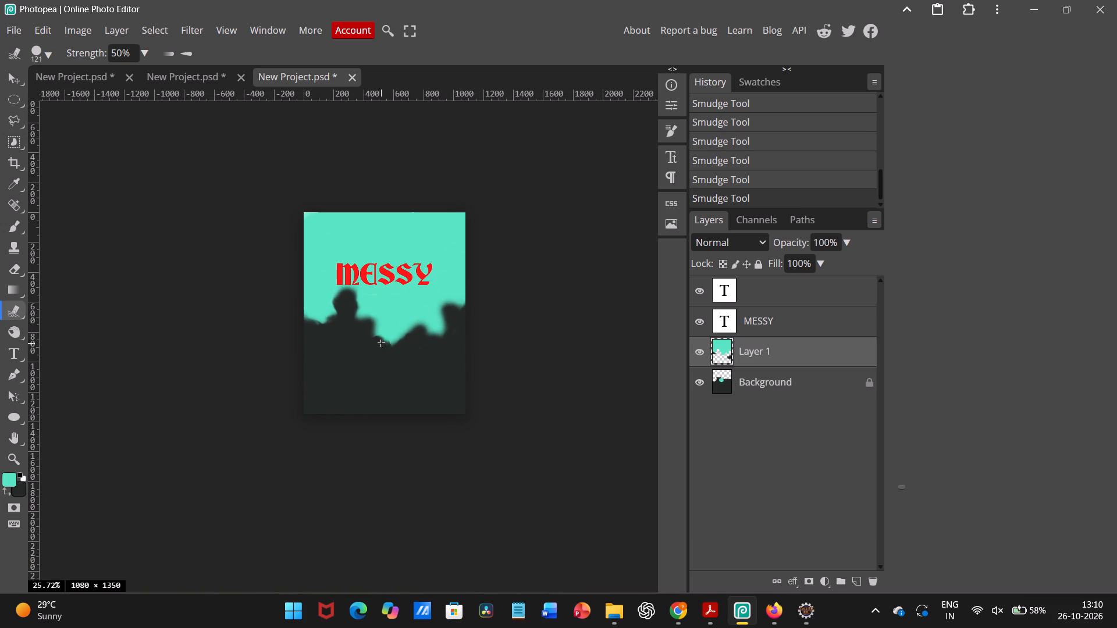
pyautogui.moveTo(383, 342); pyautogui.dragTo(383, 342)
pyautogui.click(391, 347)
pyautogui.moveTo(389, 354); pyautogui.dragTo(396, 346)
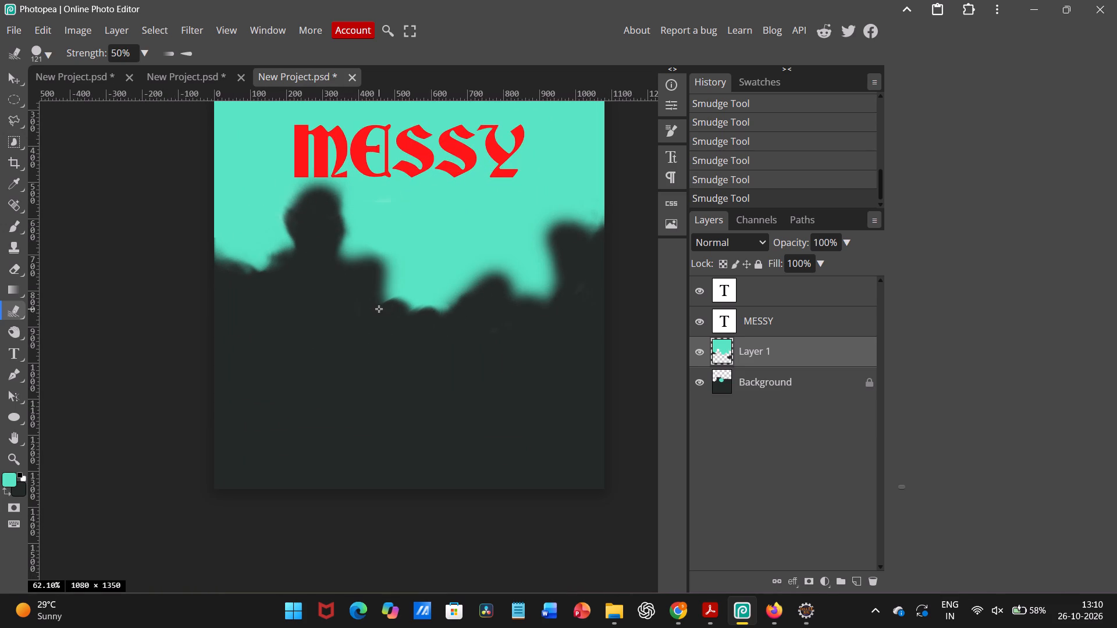
# Smudge the bottom of the shortened central drip on Layer 1 to reshape its scalloped edge.
pyautogui.moveTo(378, 309); pyautogui.dragTo(381, 306)
pyautogui.moveTo(381, 306); pyautogui.dragTo(380, 301)
pyautogui.click(401, 317)
pyautogui.moveTo(435, 320); pyautogui.dragTo(448, 315)
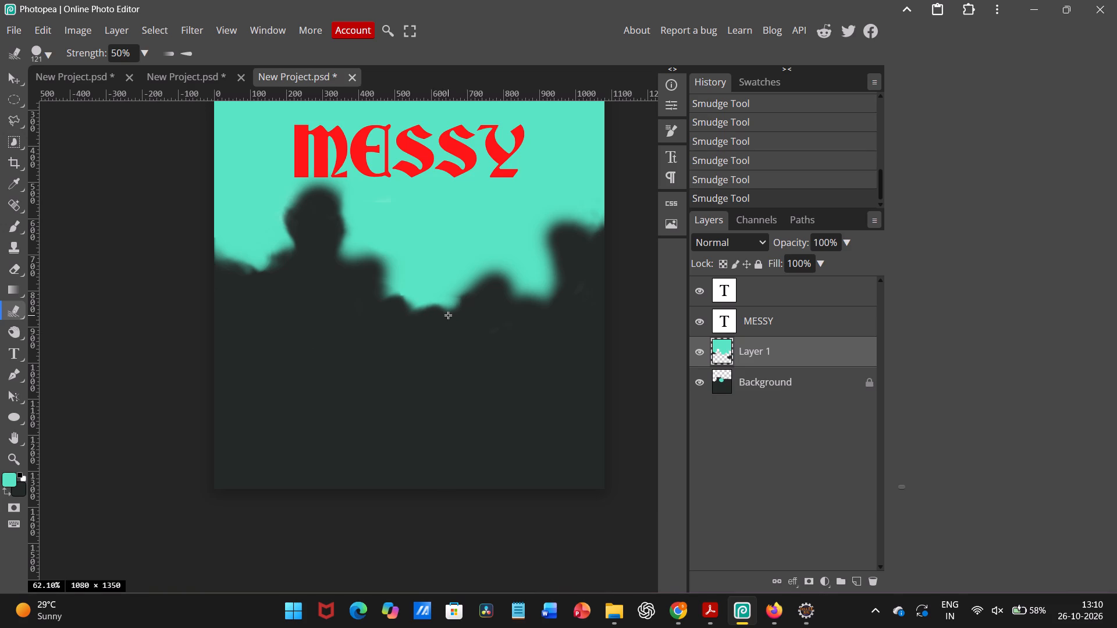
pyautogui.moveTo(448, 315); pyautogui.dragTo(446, 315)
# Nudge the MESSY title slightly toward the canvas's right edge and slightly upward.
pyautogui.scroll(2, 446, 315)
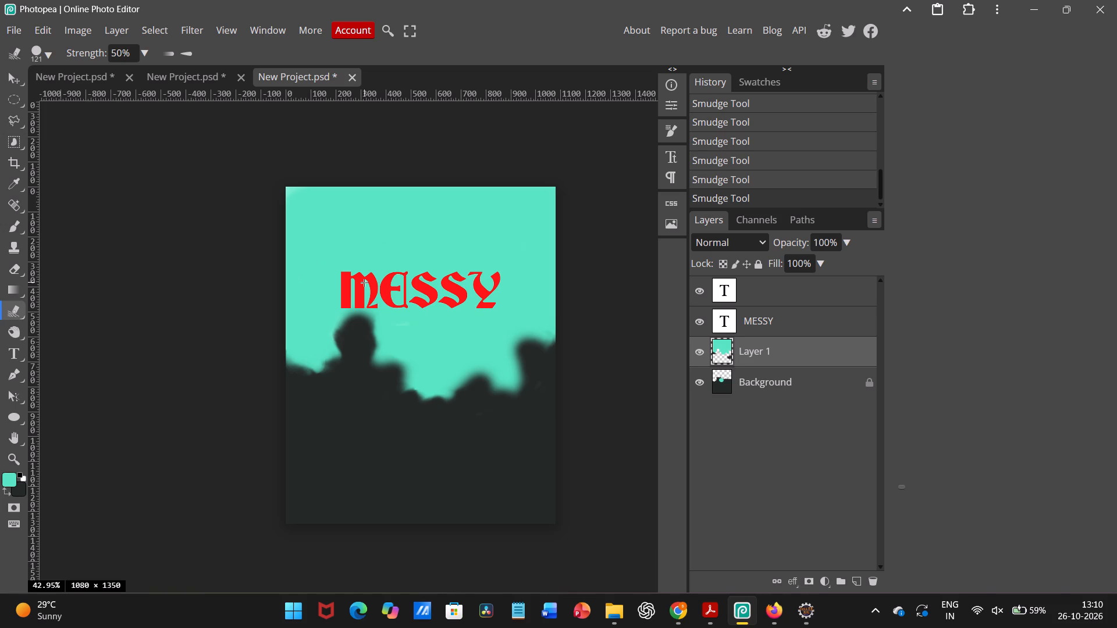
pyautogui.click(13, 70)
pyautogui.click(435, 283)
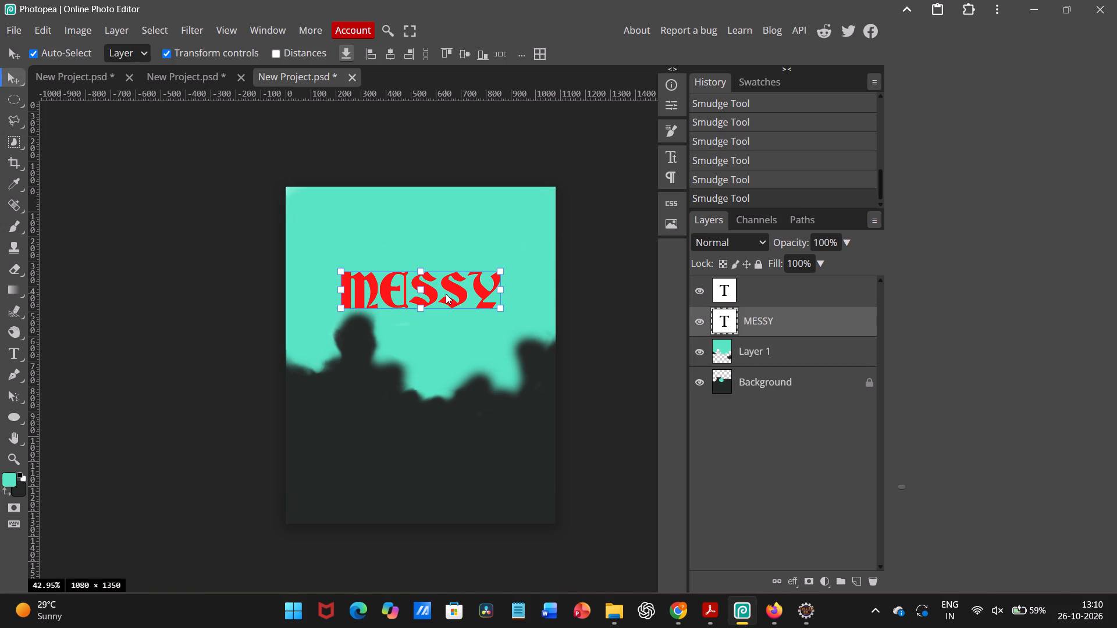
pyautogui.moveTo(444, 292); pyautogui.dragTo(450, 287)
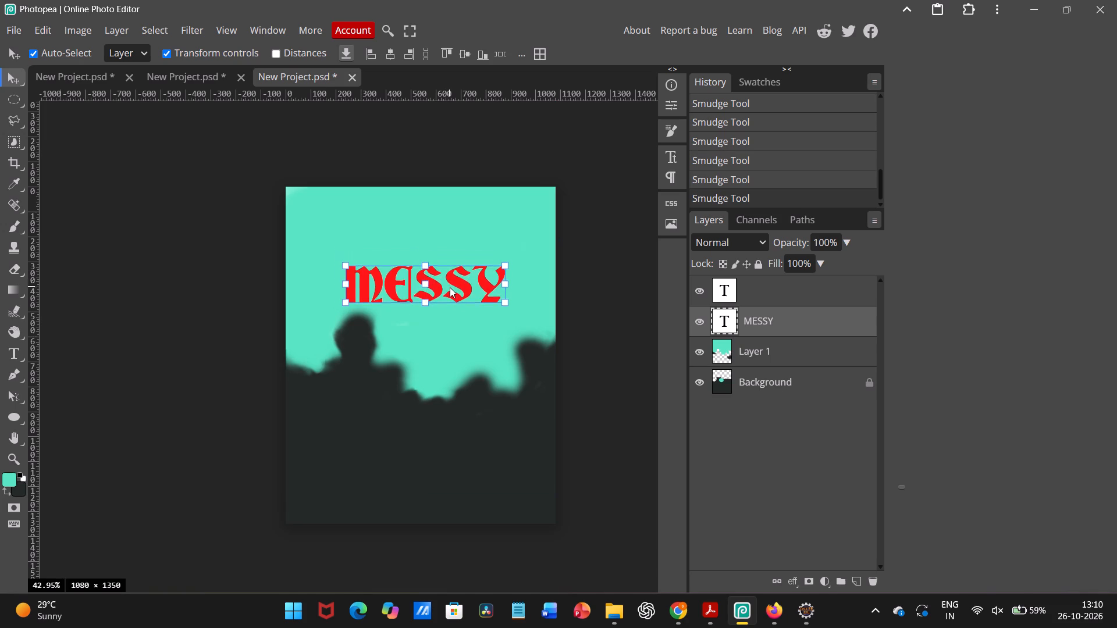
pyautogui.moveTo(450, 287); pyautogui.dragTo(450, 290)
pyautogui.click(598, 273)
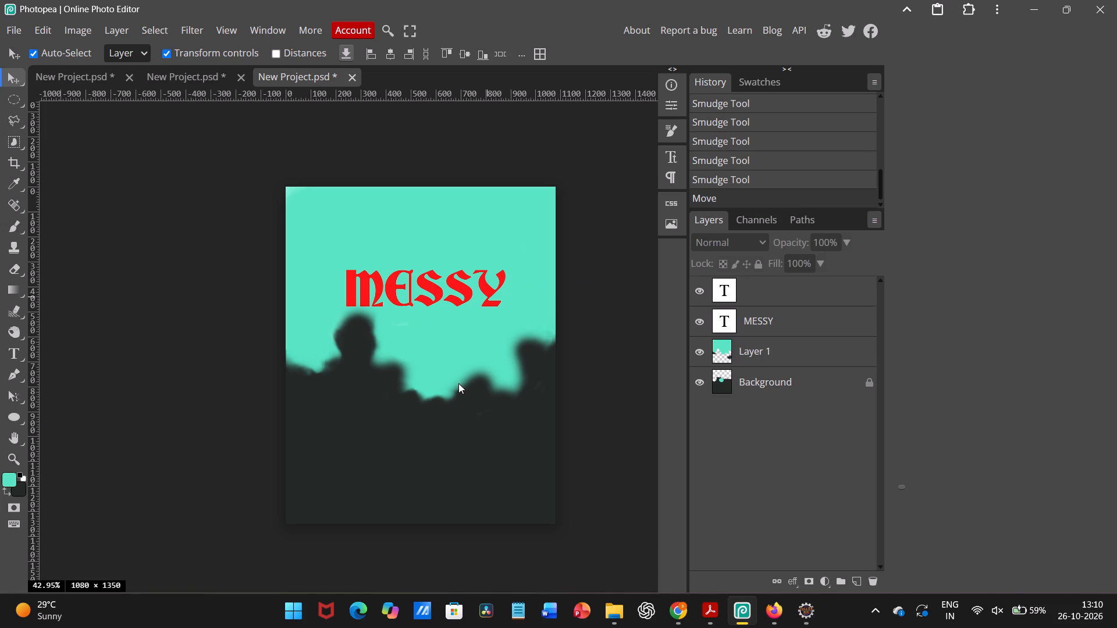
# Switch to Chrome and copy the black-on-white crack texture image from its Pinterest pin.
pyautogui.click(685, 608)
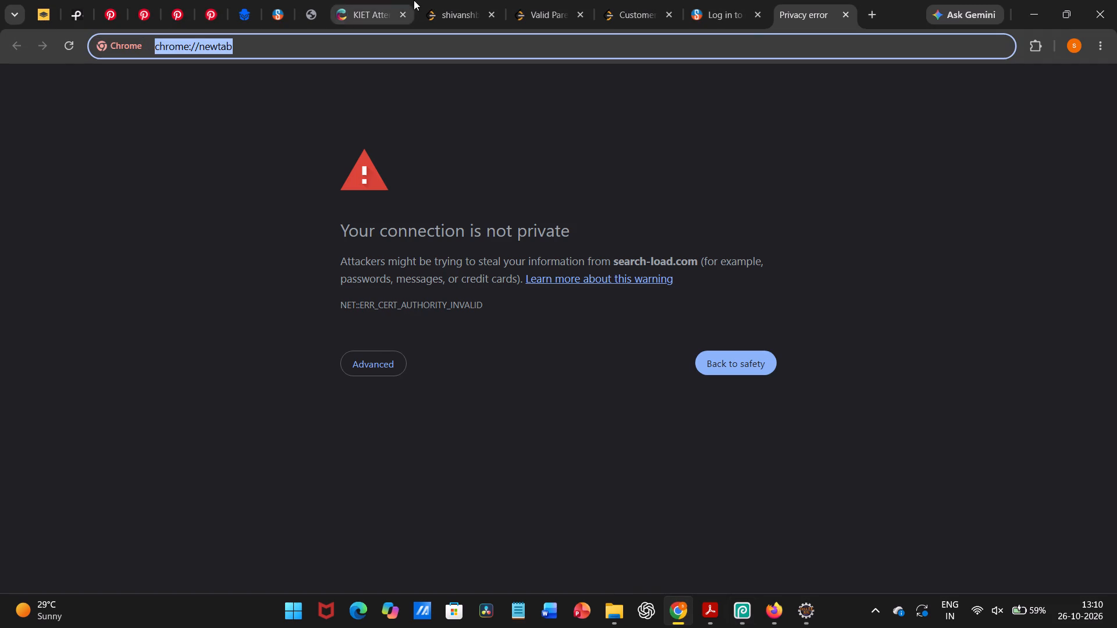
pyautogui.click(164, 8)
pyautogui.click(272, 101)
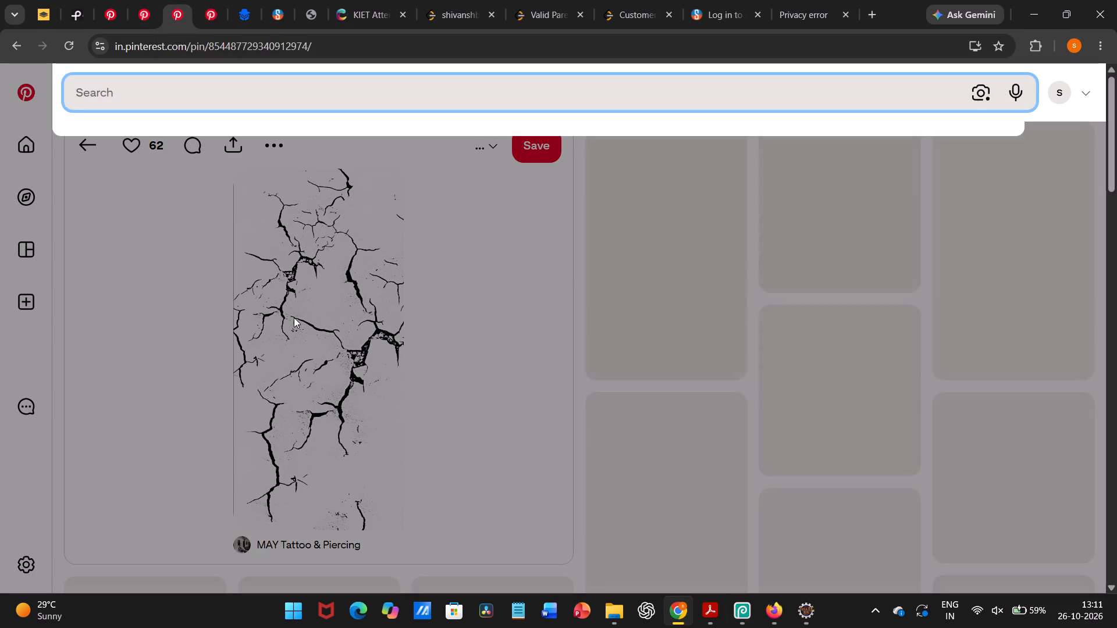
pyautogui.click(294, 318)
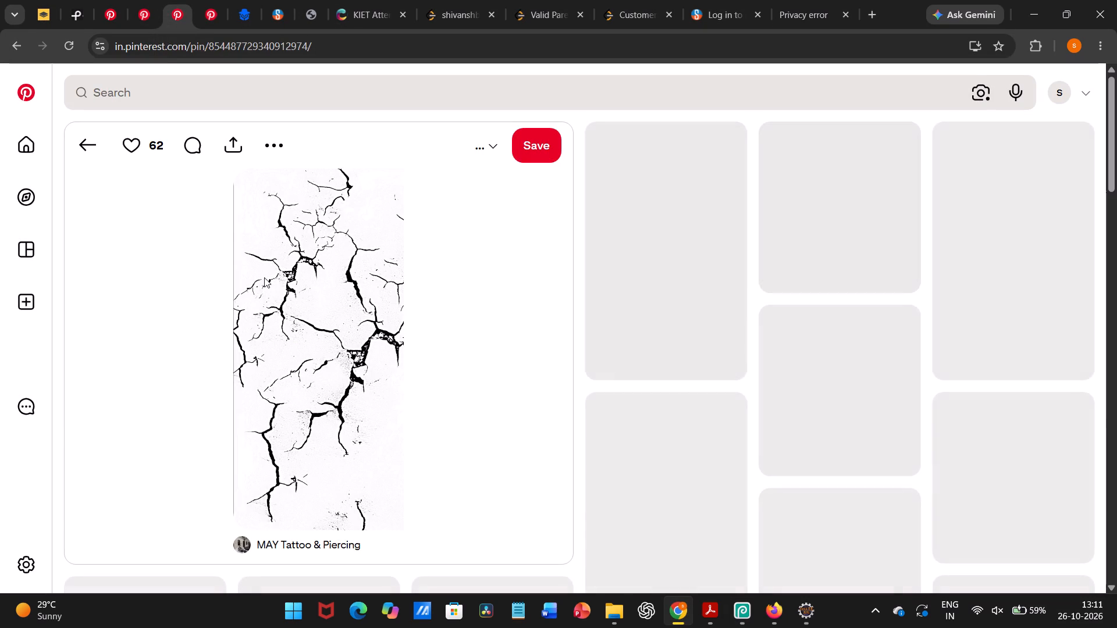
pyautogui.rightClick(264, 277)
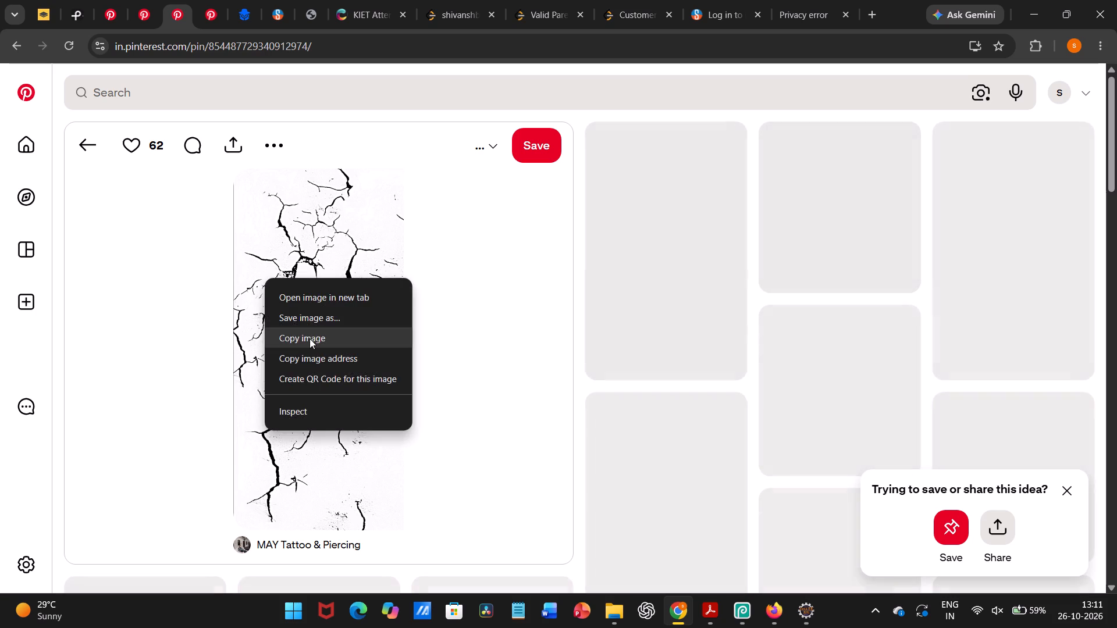
pyautogui.click(310, 341)
# Return to Photopea and paste the crack texture as a new layer directly above Layer 1.
pyautogui.click(754, 602)
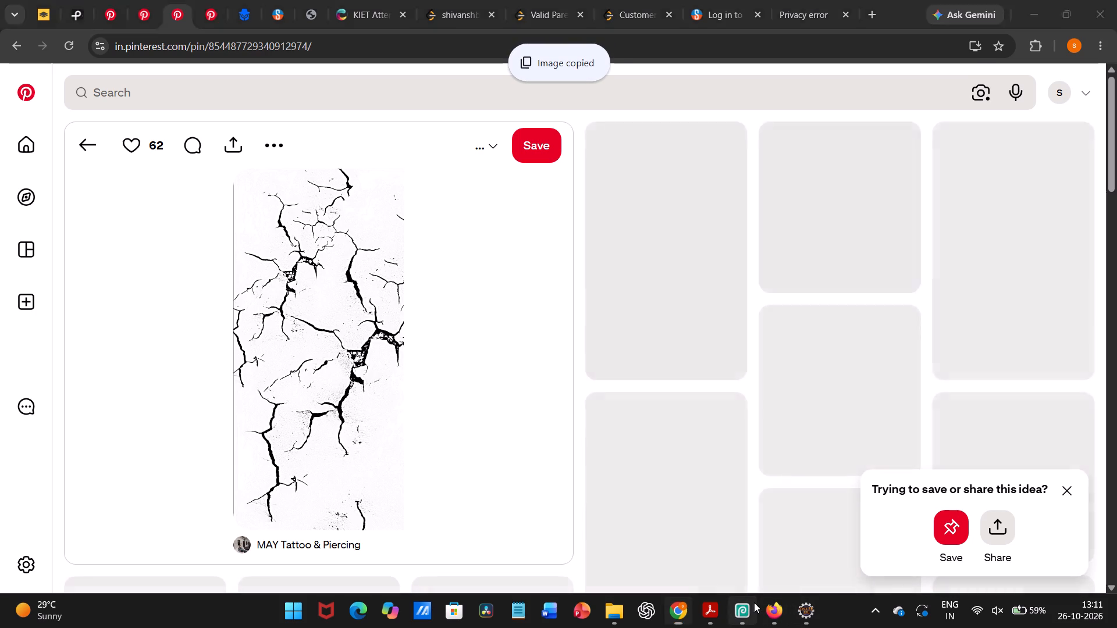
pyautogui.click(744, 341)
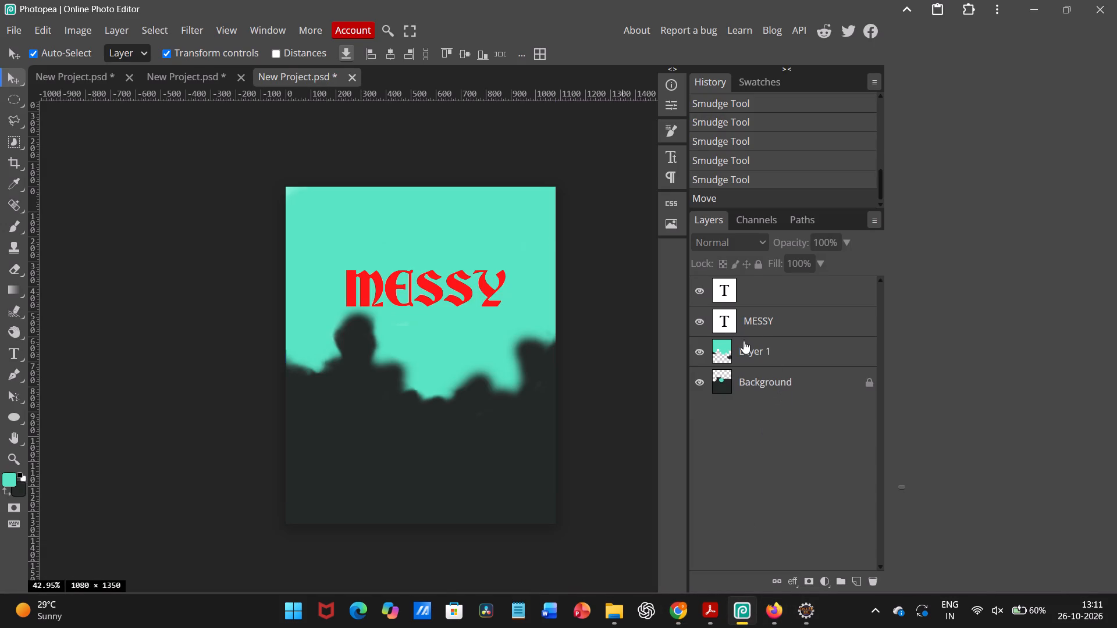
pyautogui.hotkey('ctrl', 'v')
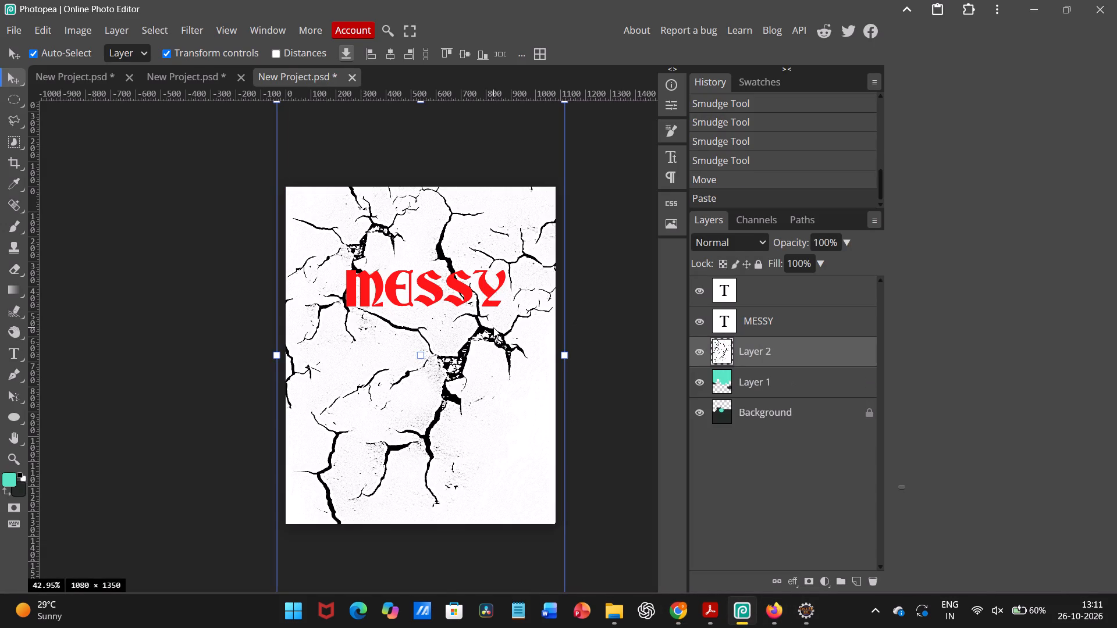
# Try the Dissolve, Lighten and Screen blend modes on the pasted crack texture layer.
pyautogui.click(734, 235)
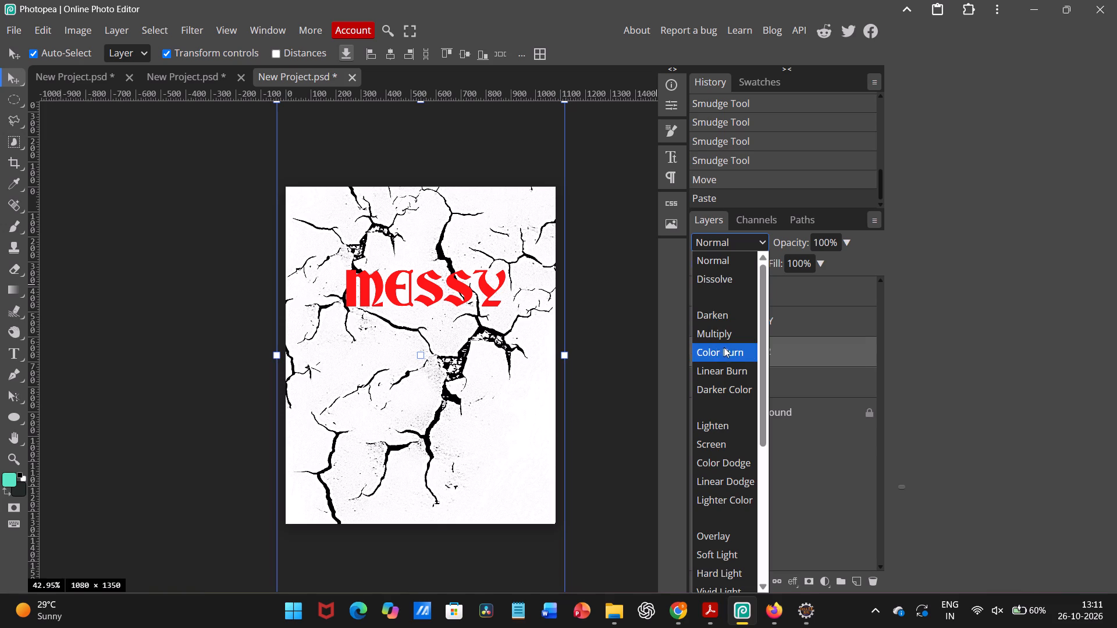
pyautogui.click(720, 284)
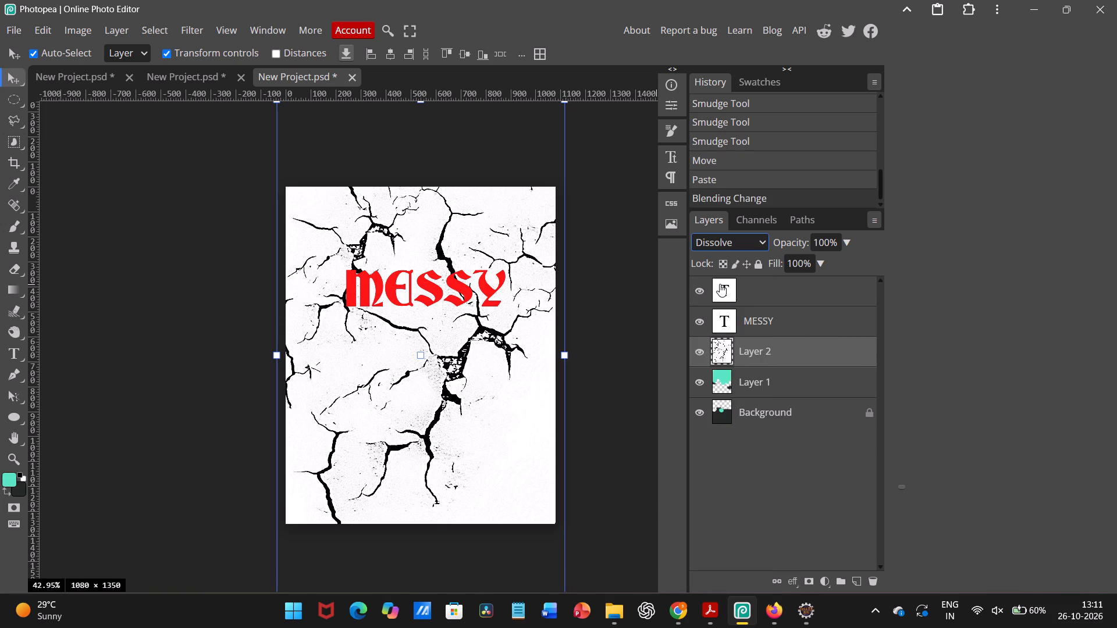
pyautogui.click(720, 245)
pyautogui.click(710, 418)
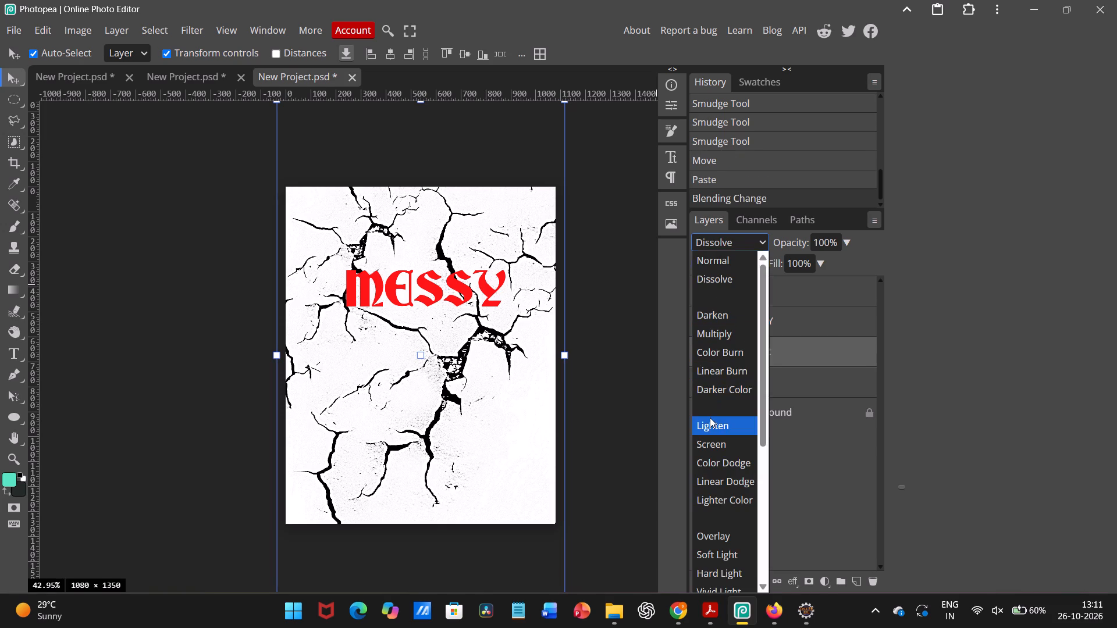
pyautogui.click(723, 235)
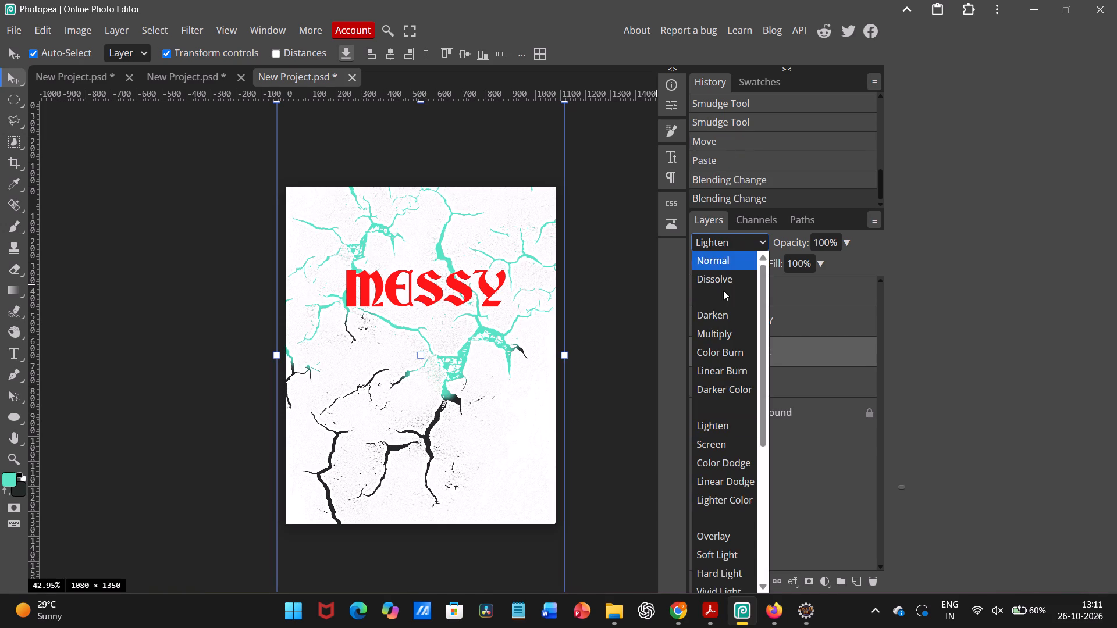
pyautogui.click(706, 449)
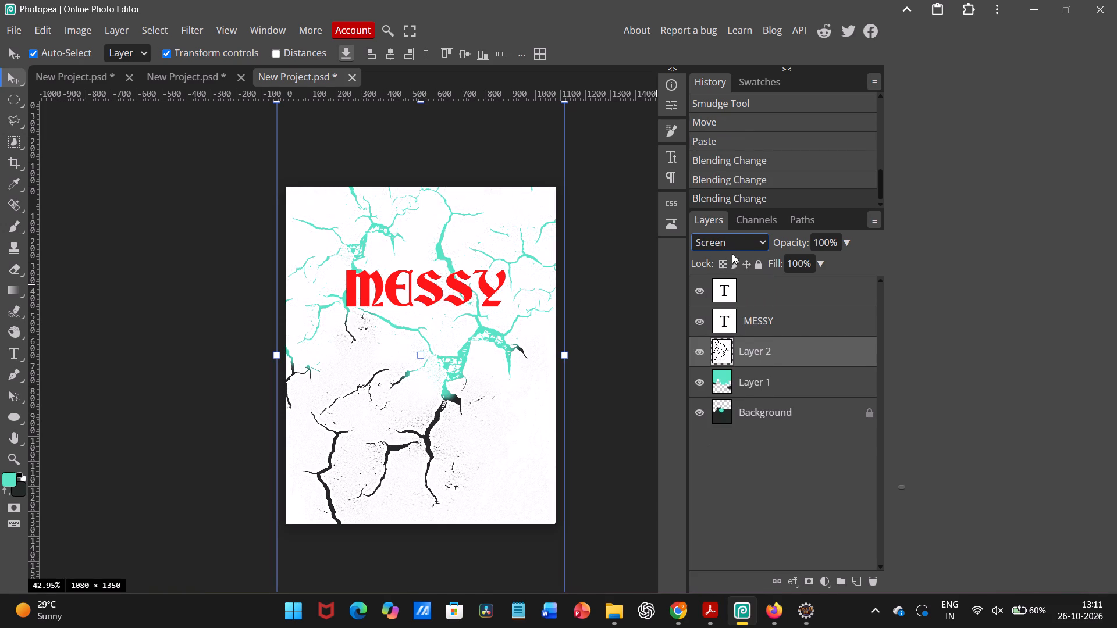
# Set the blend mode of the crack texture on Layer 2 to Darken.
pyautogui.click(732, 246)
pyautogui.click(724, 308)
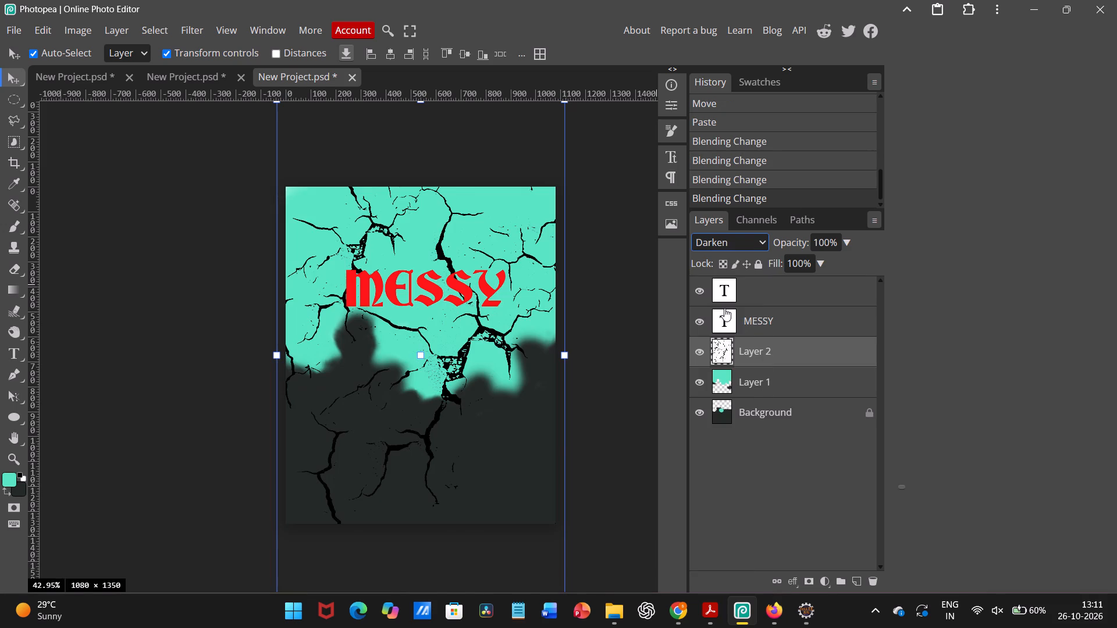
pyautogui.click(613, 346)
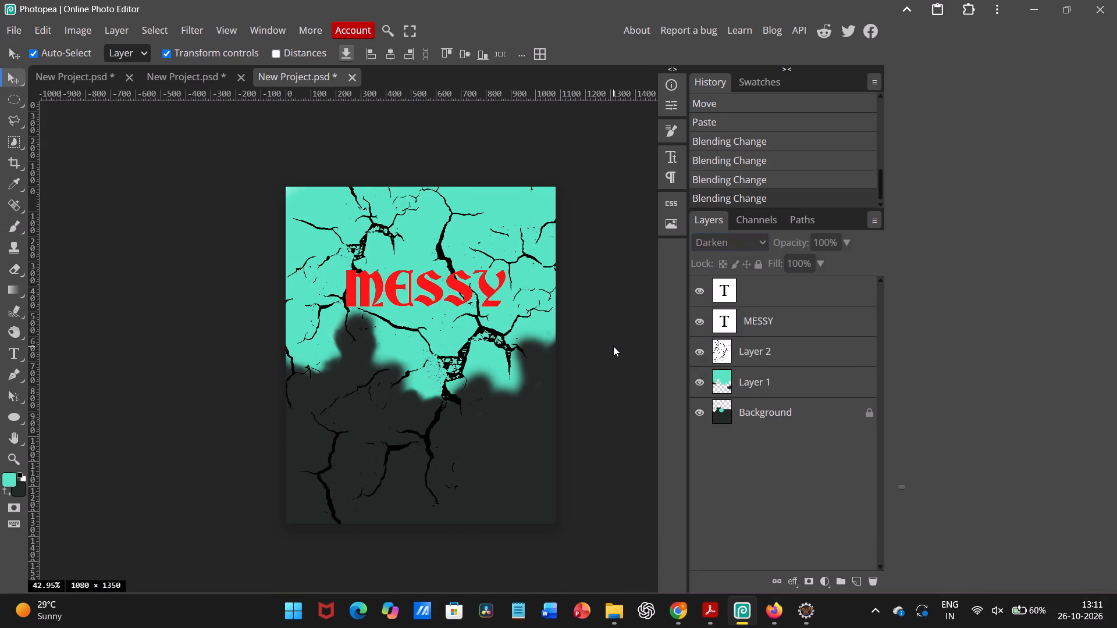
# Move the crack texture down until its top edge meets the canvas's top edge, centred horizontally.
pyautogui.moveTo(501, 343); pyautogui.dragTo(503, 361)
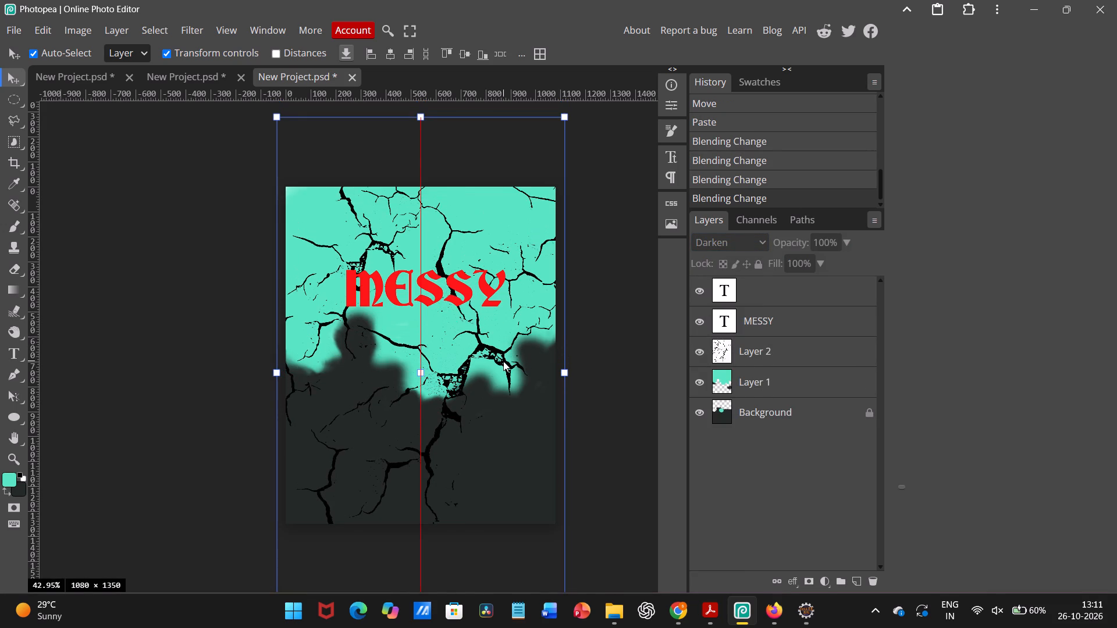
pyautogui.moveTo(503, 361); pyautogui.dragTo(496, 428)
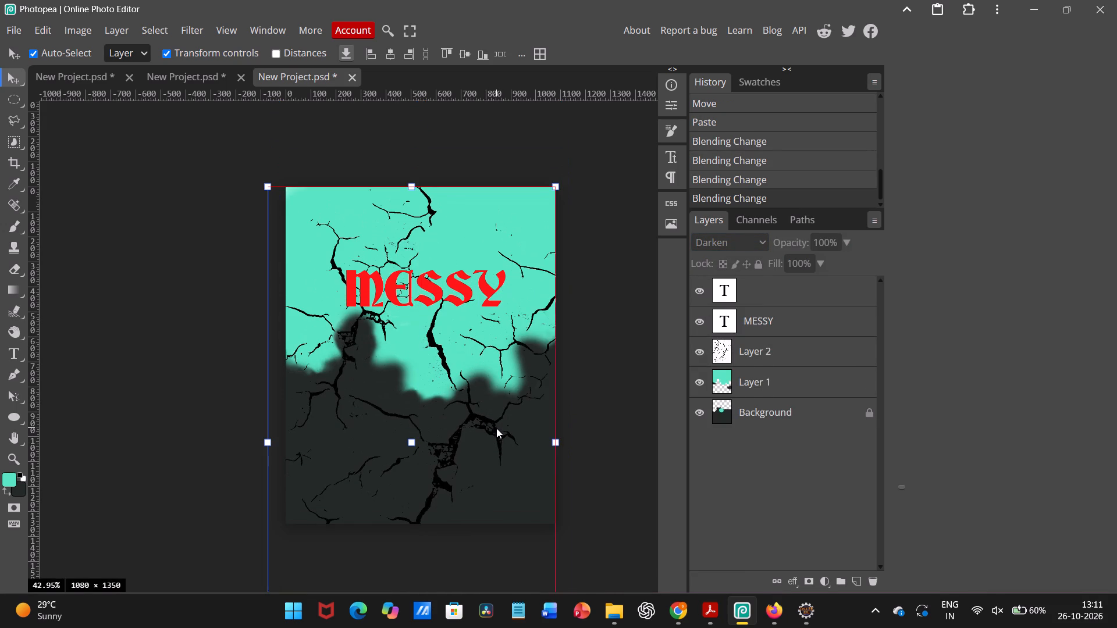
pyautogui.moveTo(496, 428); pyautogui.dragTo(500, 429)
pyautogui.click(620, 362)
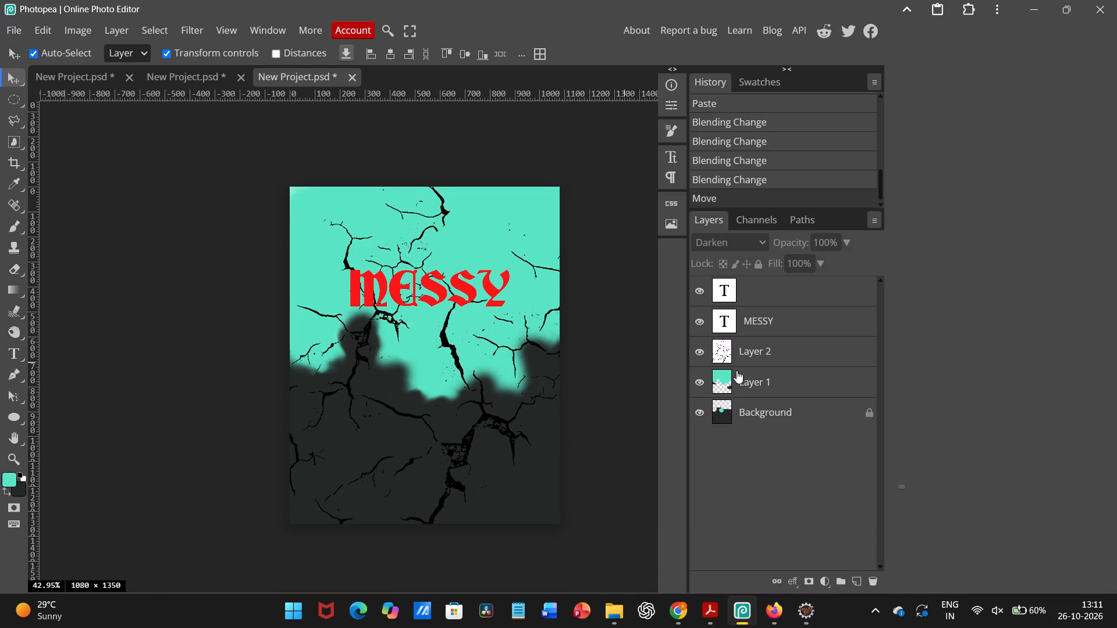
# Reorder Layer 2 above the MESSY text layer so the cracks run across the title.
pyautogui.moveTo(754, 347); pyautogui.dragTo(749, 302)
pyautogui.click(611, 312)
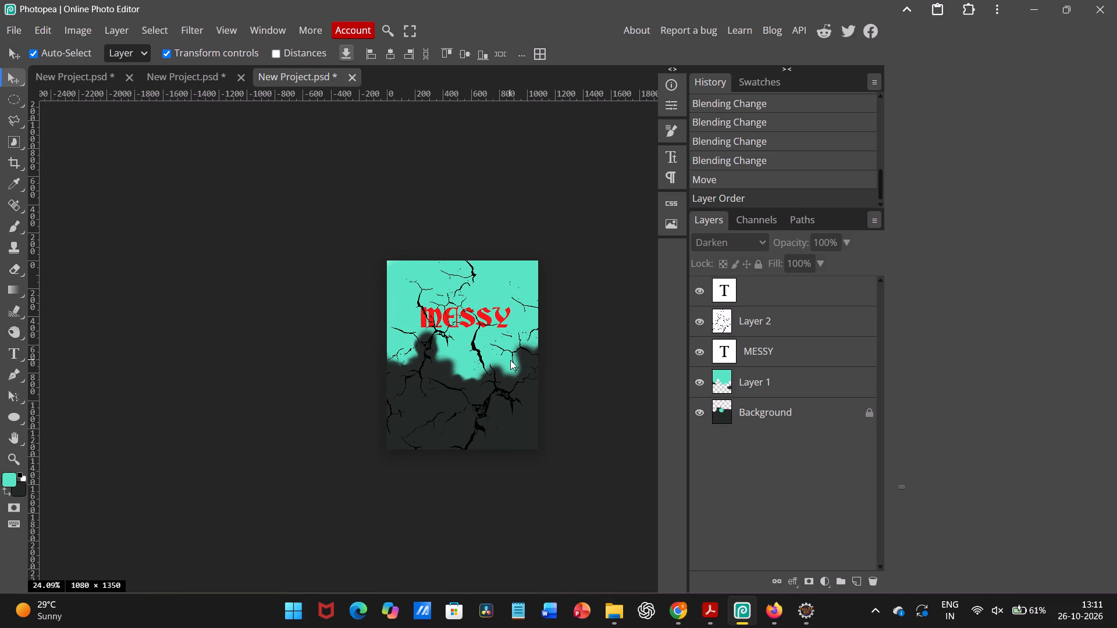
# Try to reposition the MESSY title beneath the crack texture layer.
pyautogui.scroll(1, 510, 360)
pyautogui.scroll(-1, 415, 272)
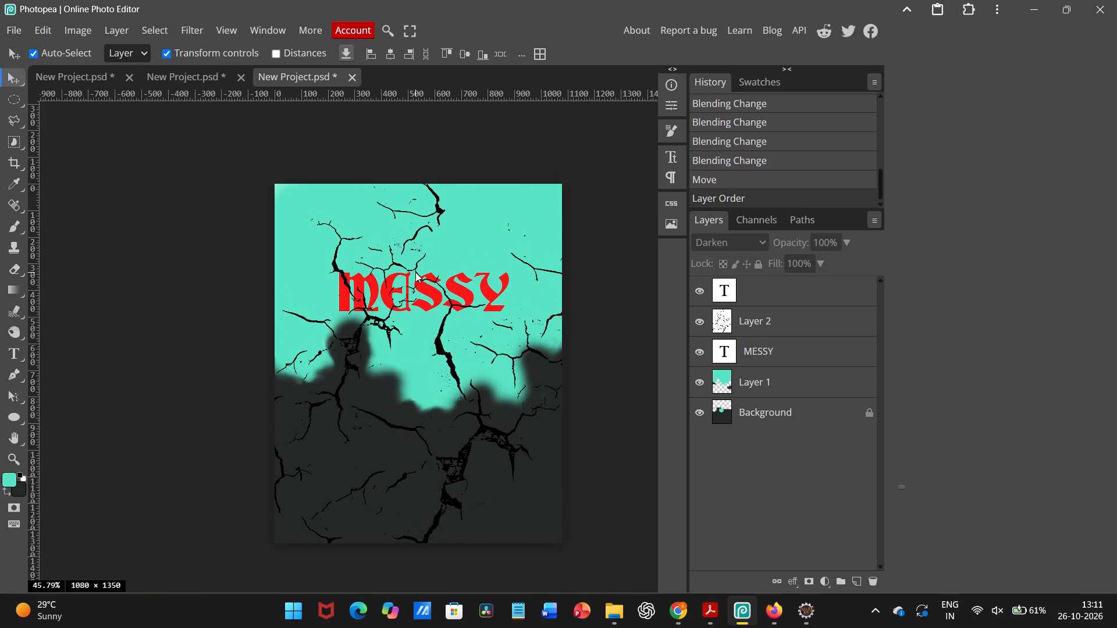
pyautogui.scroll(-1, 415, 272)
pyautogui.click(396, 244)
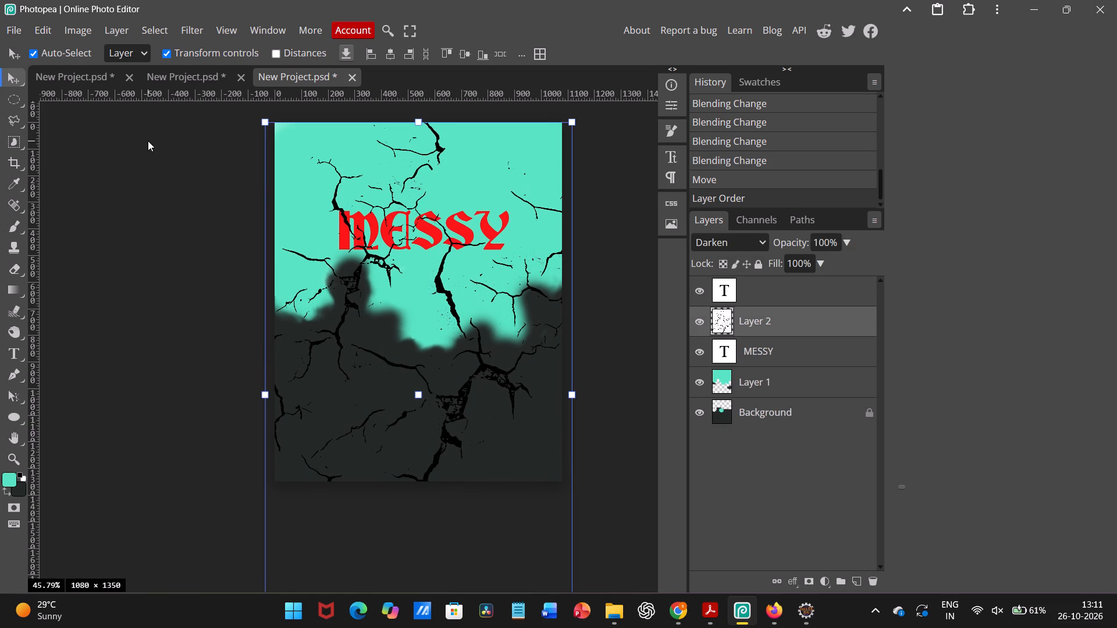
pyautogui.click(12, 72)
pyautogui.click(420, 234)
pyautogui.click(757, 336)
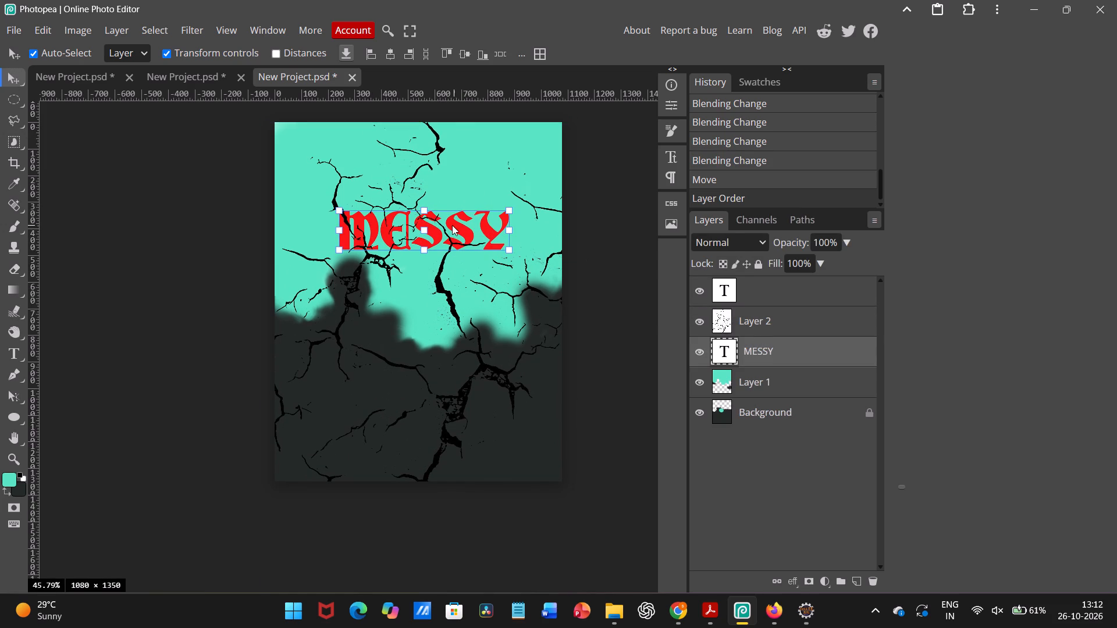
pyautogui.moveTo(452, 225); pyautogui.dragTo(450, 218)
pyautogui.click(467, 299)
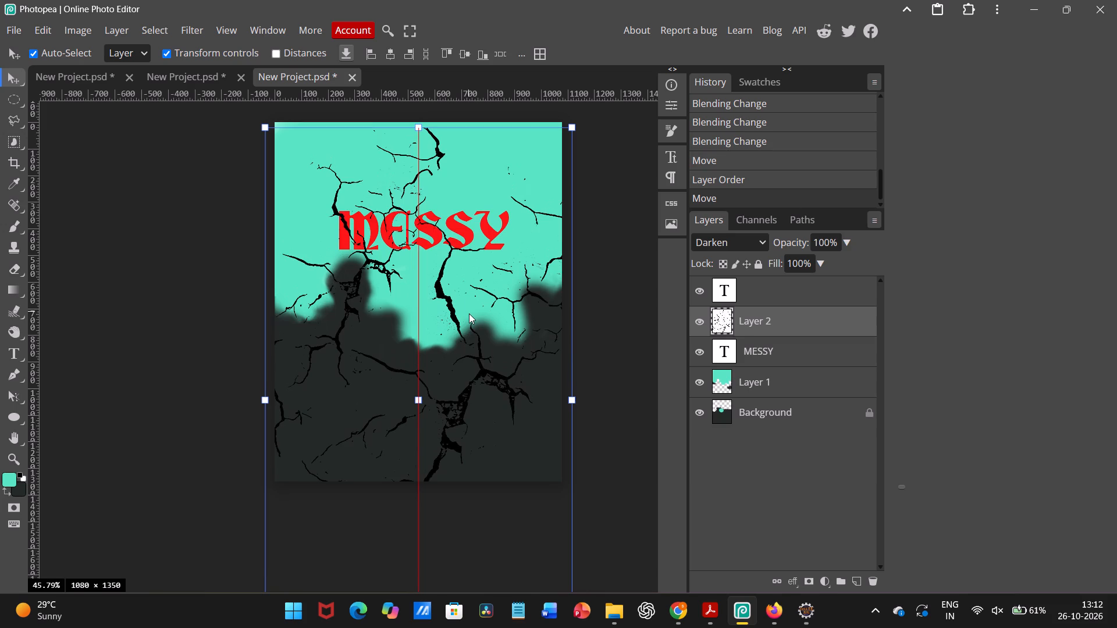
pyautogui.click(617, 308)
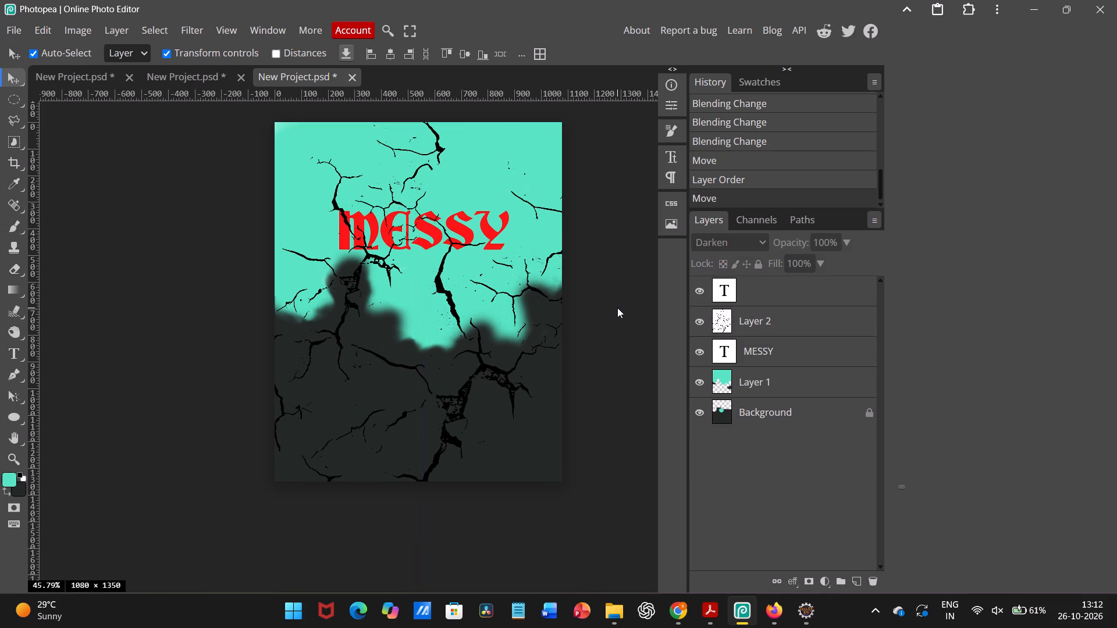
# Lock the position of the crack texture on Layer 2.
pyautogui.click(739, 354)
pyautogui.click(757, 324)
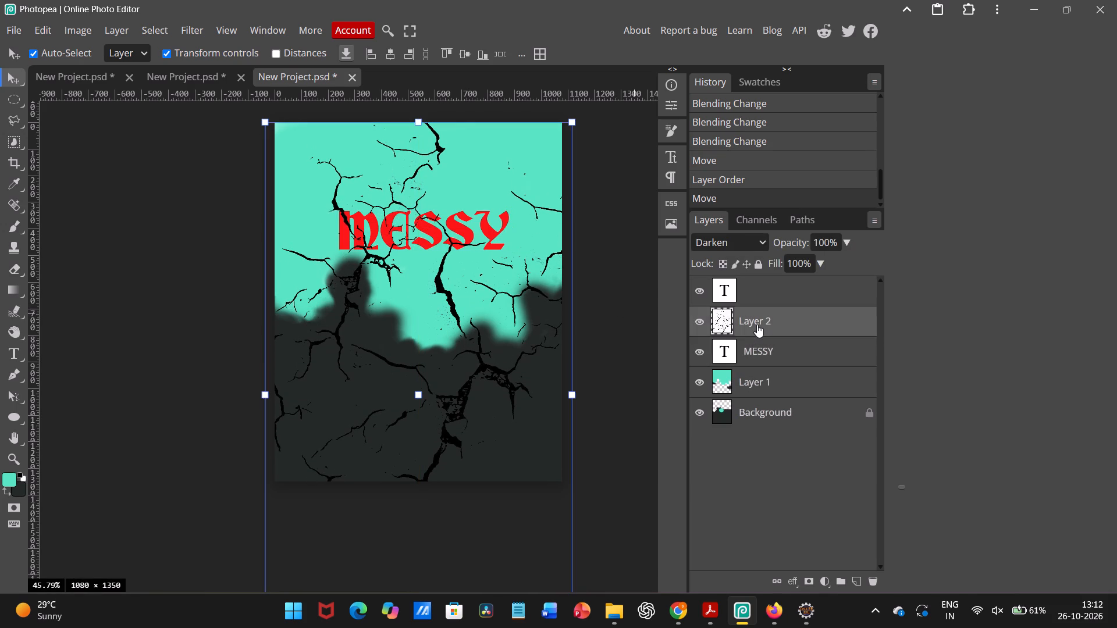
pyautogui.click(755, 264)
# Move the MESSY title to the canvas's horizontal centre, just above the dark bump.
pyautogui.click(750, 340)
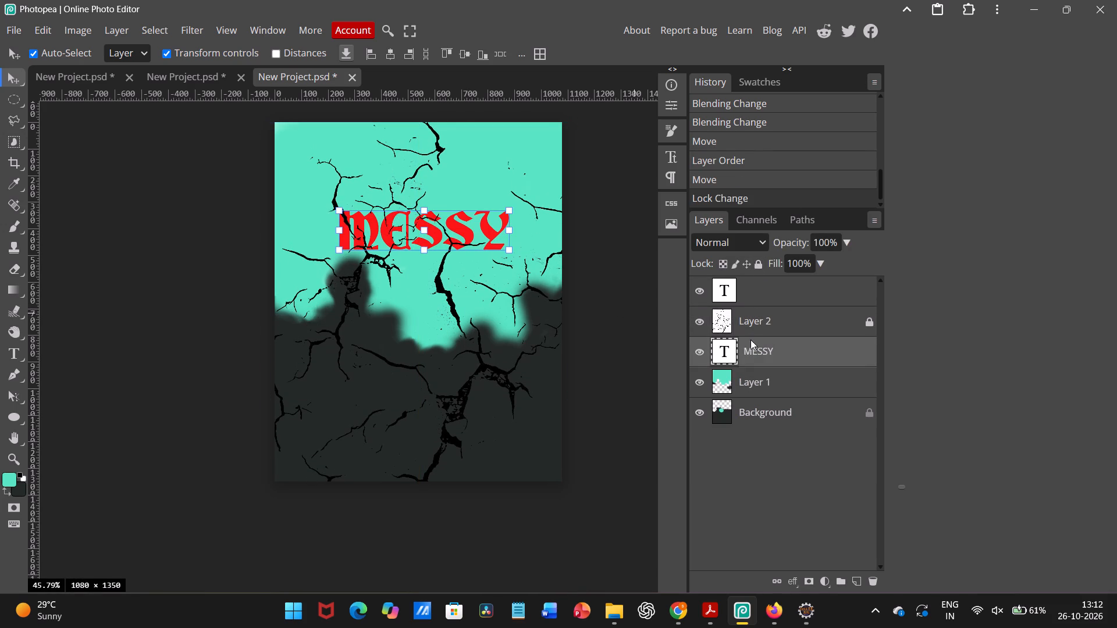
pyautogui.hscroll(1, 503, 336)
pyautogui.moveTo(431, 252); pyautogui.dragTo(428, 254)
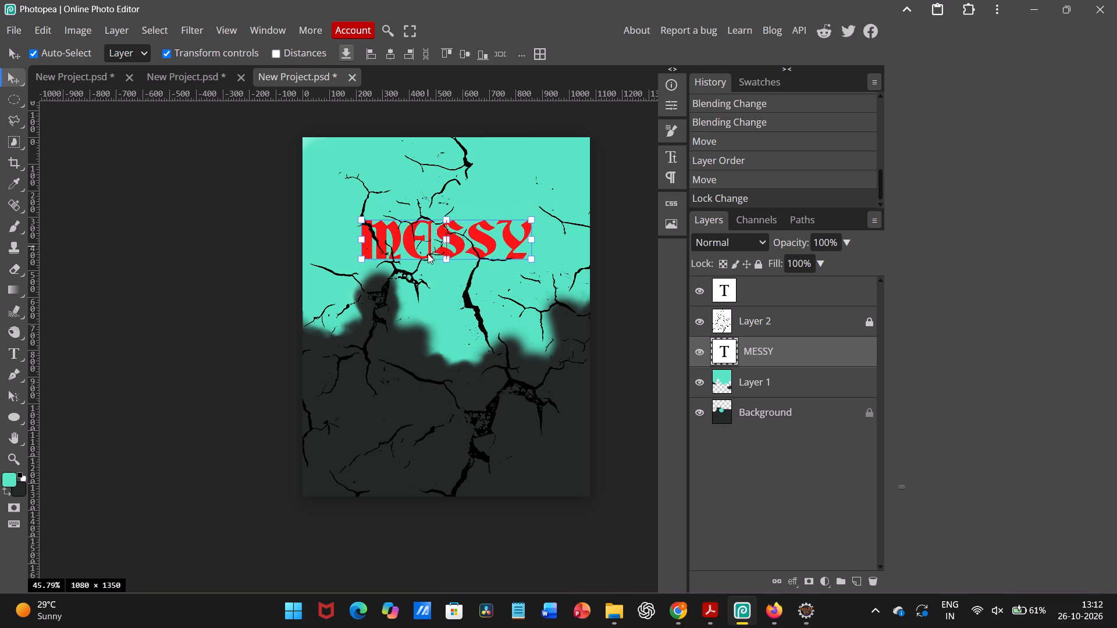
pyautogui.moveTo(428, 254); pyautogui.dragTo(431, 258)
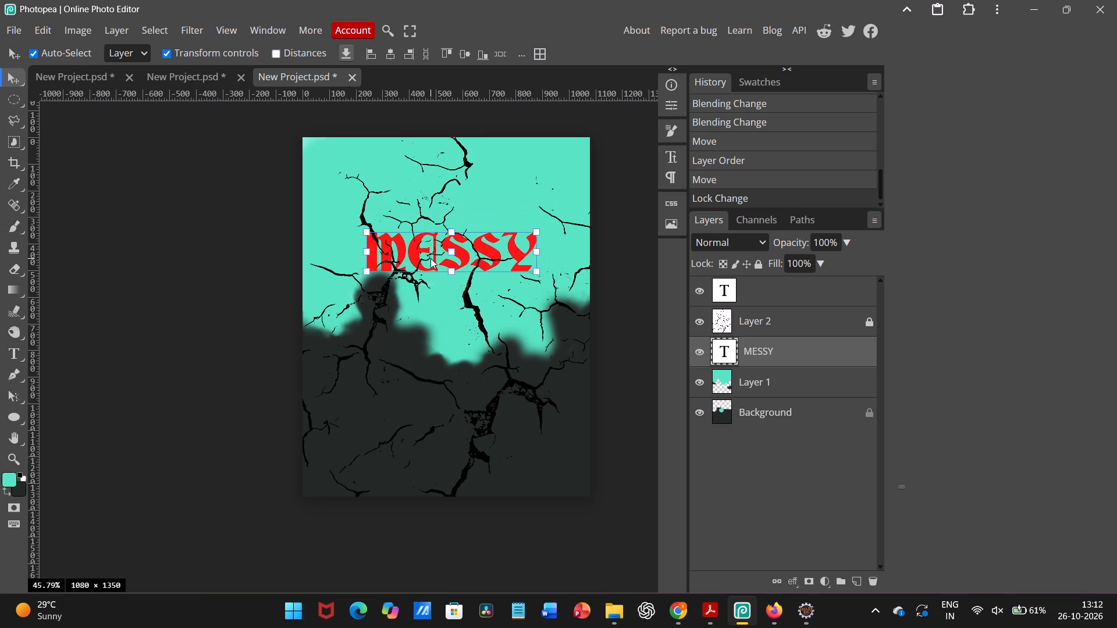
pyautogui.moveTo(431, 258); pyautogui.dragTo(428, 257)
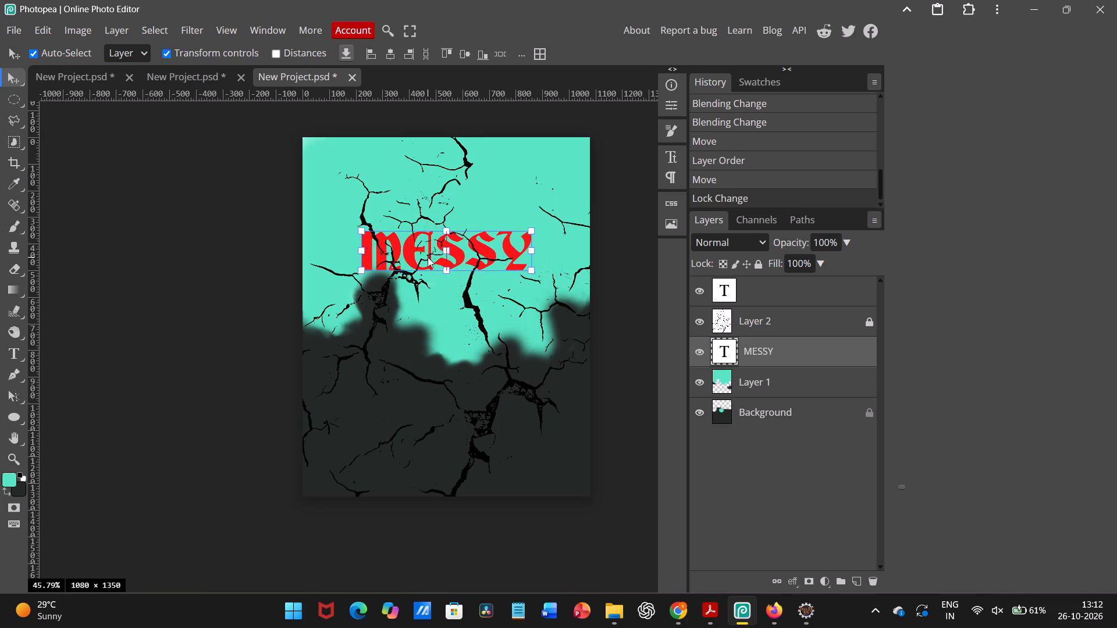
pyautogui.moveTo(428, 257); pyautogui.dragTo(429, 257)
pyautogui.click(623, 283)
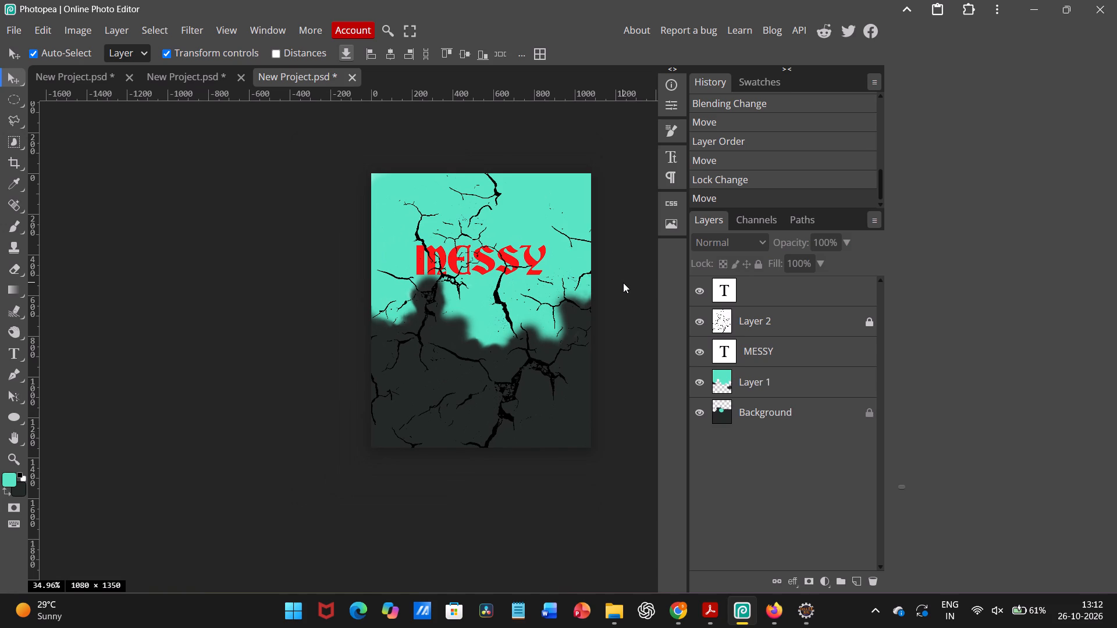
pyautogui.scroll(1, 623, 283)
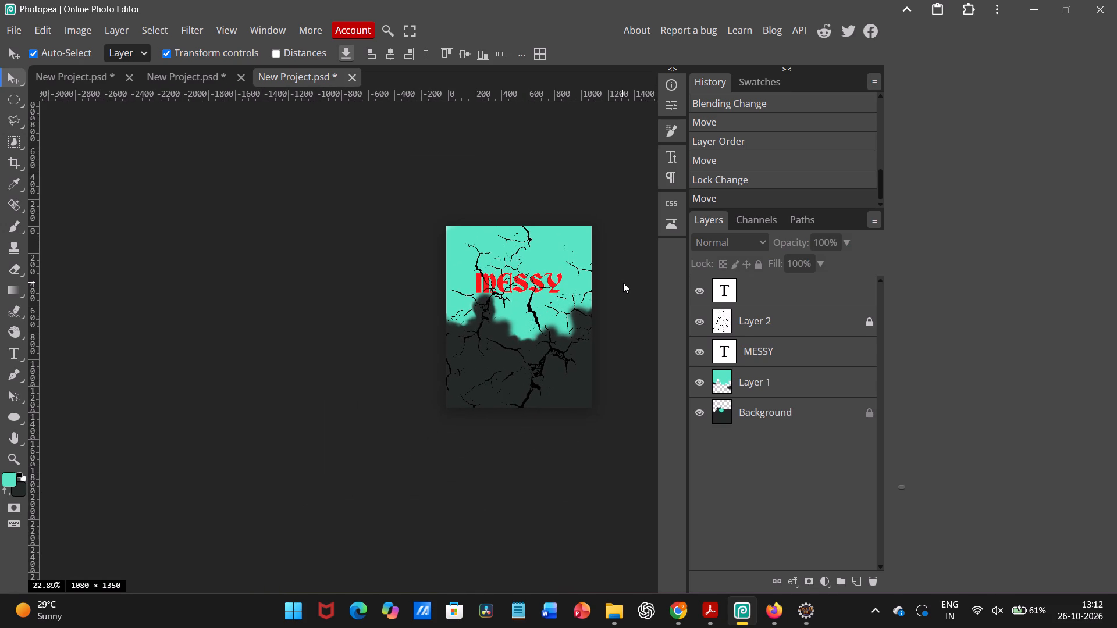
# On Layer 1, smudge the turquoise edge into downward drips over the dark area along the canvas's left side.
pyautogui.hscroll(-1, 623, 283)
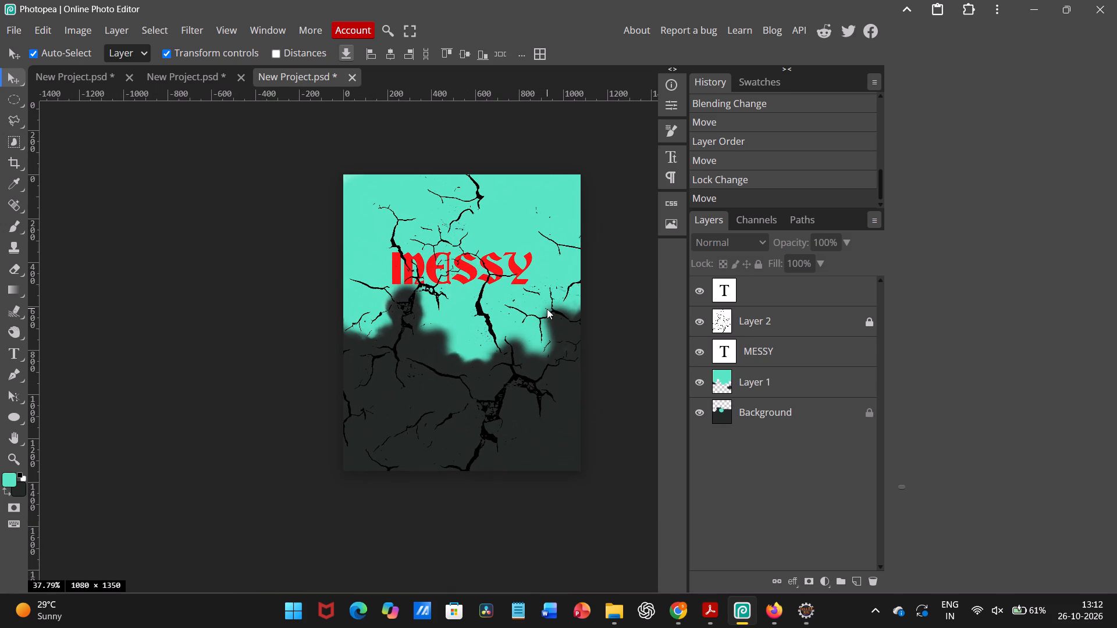
pyautogui.click(528, 309)
pyautogui.click(782, 380)
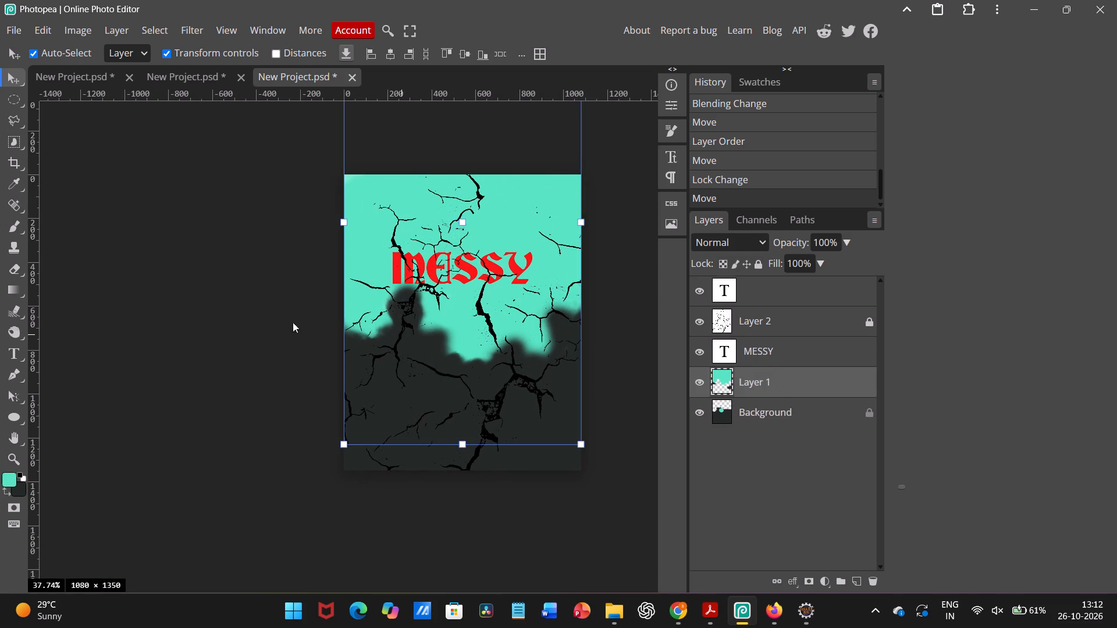
pyautogui.click(23, 306)
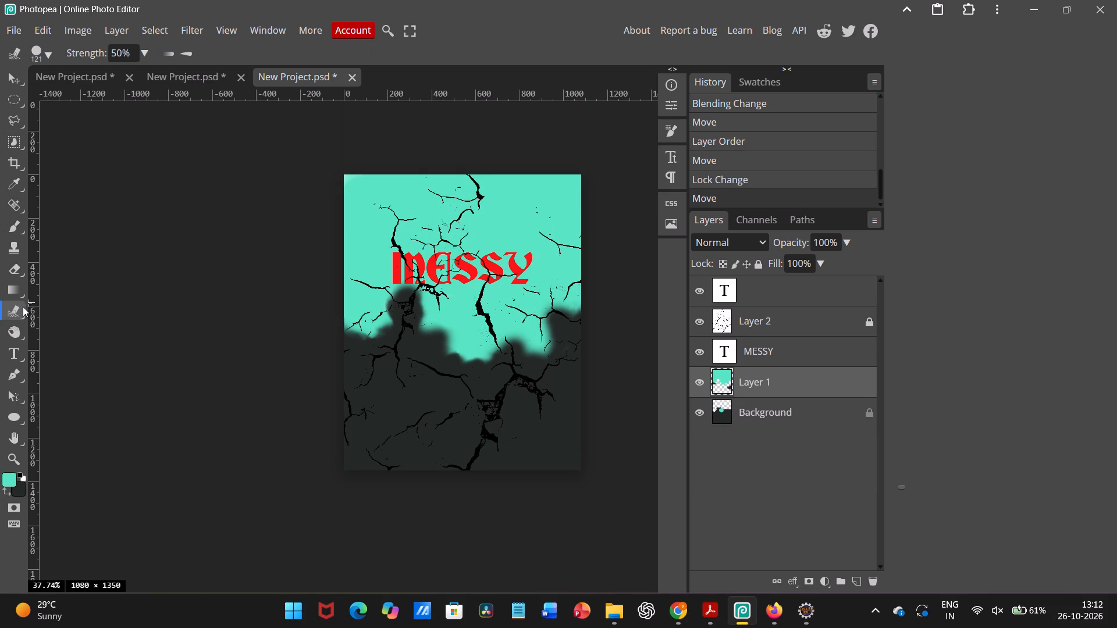
pyautogui.moveTo(383, 315); pyautogui.dragTo(372, 430)
pyautogui.moveTo(355, 316); pyautogui.dragTo(359, 366)
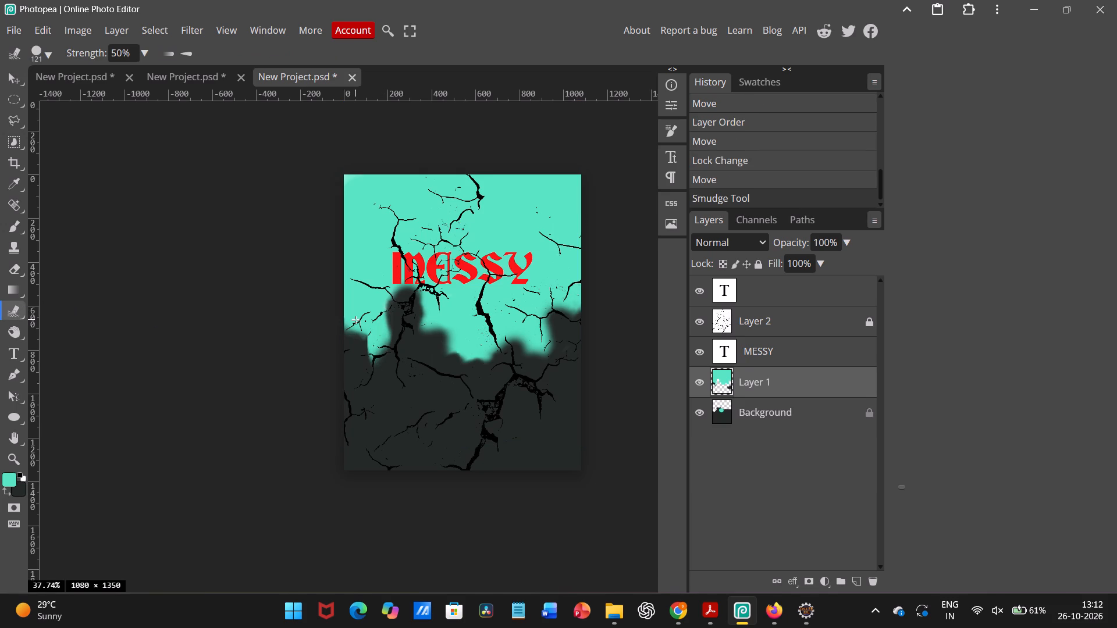
pyautogui.moveTo(359, 366); pyautogui.dragTo(366, 454)
pyautogui.moveTo(353, 368); pyautogui.dragTo(352, 429)
pyautogui.moveTo(344, 338); pyautogui.dragTo(349, 424)
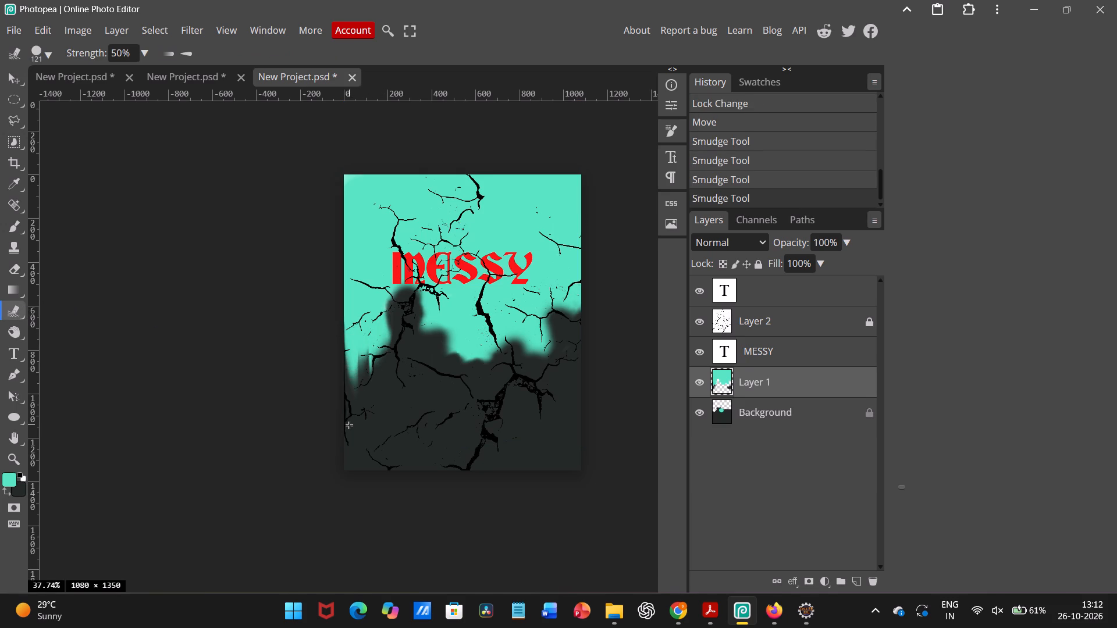
pyautogui.moveTo(350, 355); pyautogui.dragTo(350, 422)
pyautogui.moveTo(346, 387); pyautogui.dragTo(347, 432)
pyautogui.moveTo(368, 340); pyautogui.dragTo(375, 417)
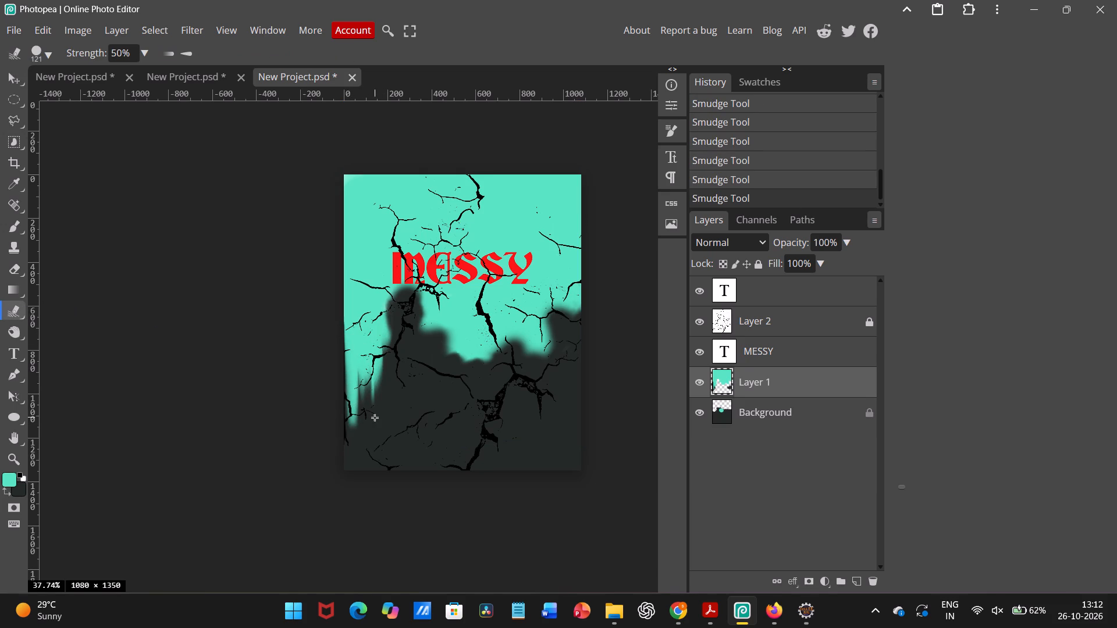
pyautogui.moveTo(387, 351); pyautogui.dragTo(394, 388)
# Smudge turquoise streaks down over the dark bump beneath the M of the MESSY title.
pyautogui.moveTo(399, 312); pyautogui.dragTo(400, 341)
pyautogui.moveTo(397, 308); pyautogui.dragTo(399, 358)
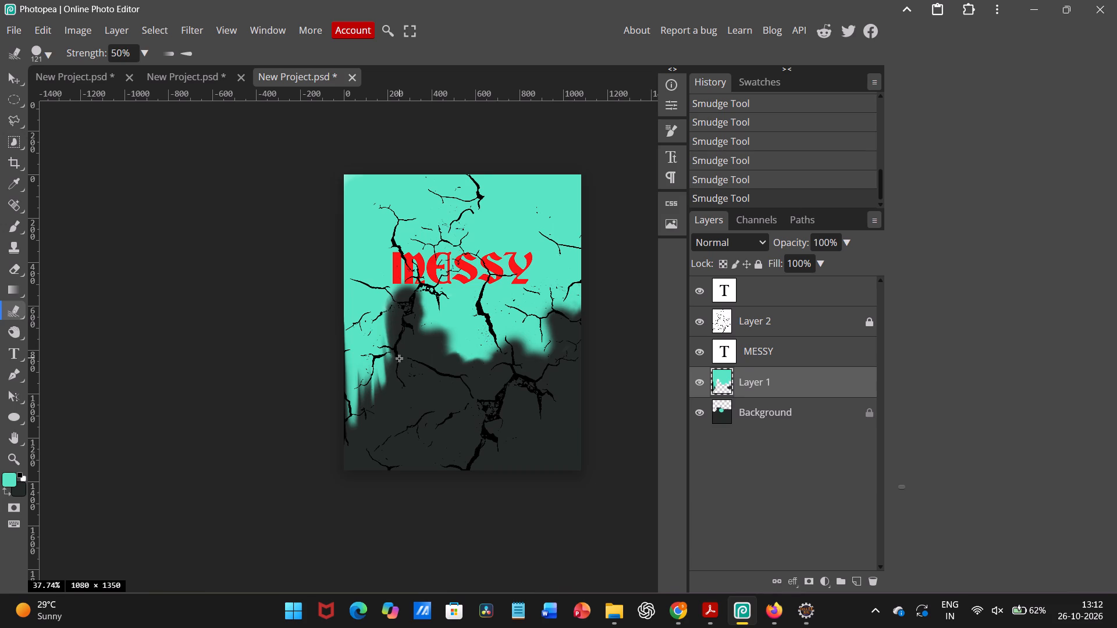
pyautogui.moveTo(395, 298); pyautogui.dragTo(406, 349)
pyautogui.moveTo(412, 276); pyautogui.dragTo(420, 352)
pyautogui.moveTo(405, 294); pyautogui.dragTo(407, 355)
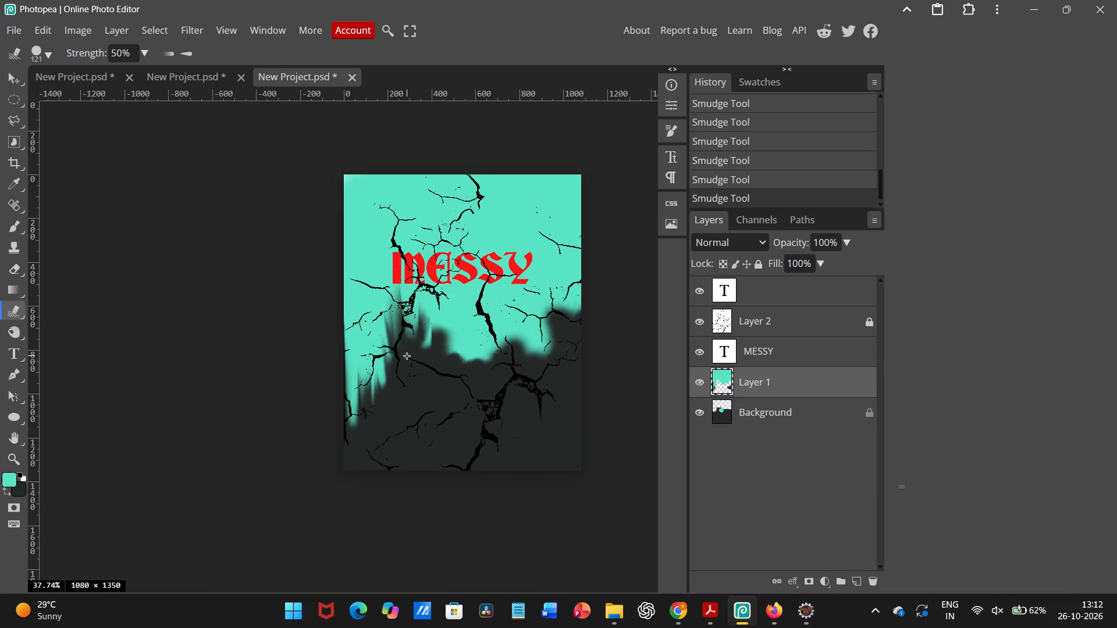
pyautogui.moveTo(399, 303); pyautogui.dragTo(409, 360)
pyautogui.moveTo(403, 313); pyautogui.dragTo(408, 348)
pyautogui.moveTo(405, 290); pyautogui.dragTo(411, 346)
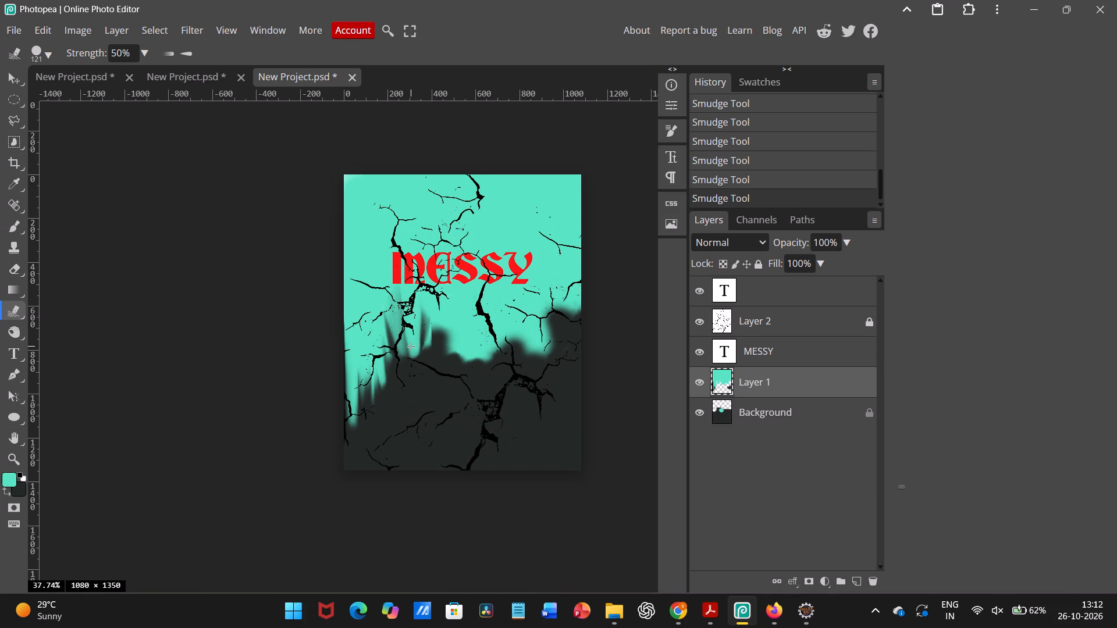
# Smudge the turquoise edge into downward drips from right of the bump across to the canvas's right side.
pyautogui.moveTo(429, 309); pyautogui.dragTo(435, 359)
pyautogui.moveTo(449, 324); pyautogui.dragTo(456, 374)
pyautogui.moveTo(468, 340); pyautogui.dragTo(479, 390)
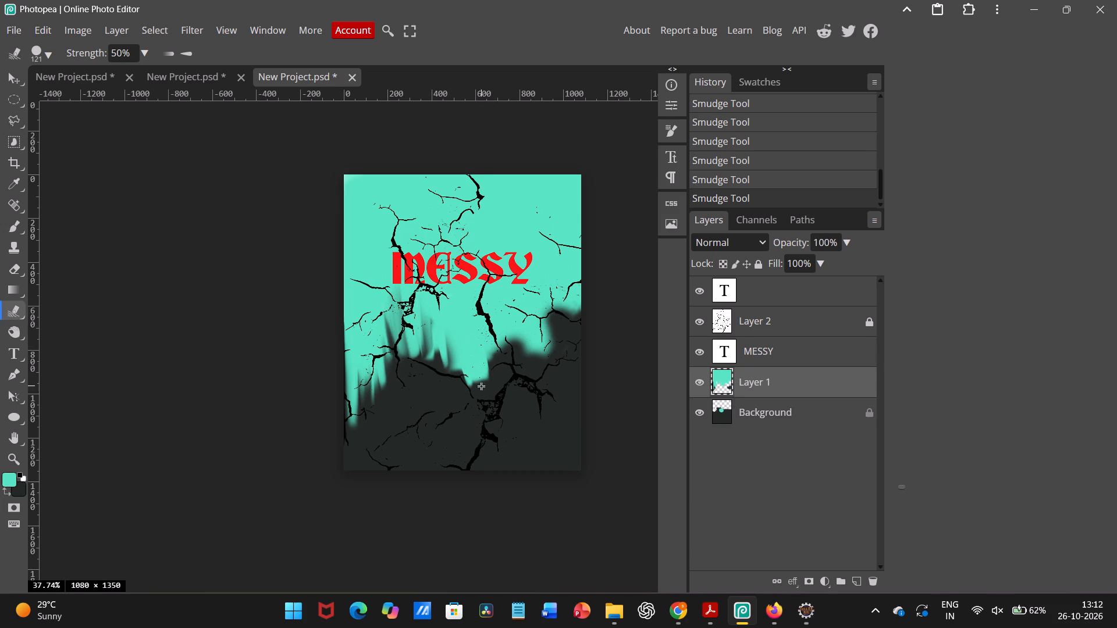
pyautogui.moveTo(495, 355); pyautogui.dragTo(500, 394)
pyautogui.moveTo(511, 335); pyautogui.dragTo(515, 371)
pyautogui.moveTo(522, 329); pyautogui.dragTo(530, 372)
pyautogui.moveTo(545, 315); pyautogui.dragTo(550, 356)
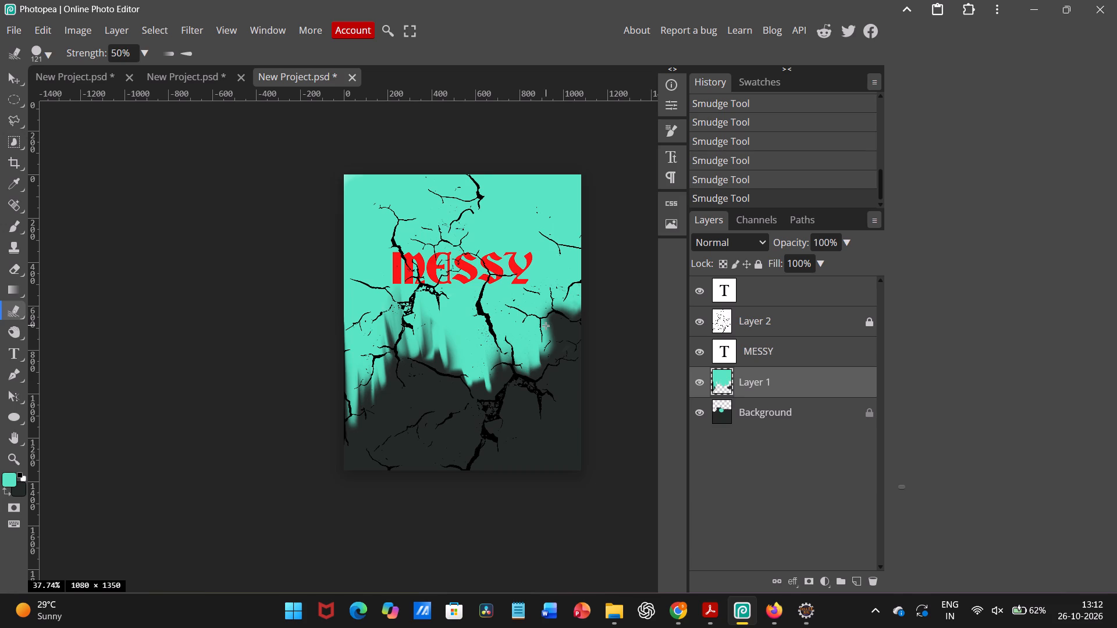
pyautogui.moveTo(550, 356); pyautogui.dragTo(552, 363)
pyautogui.moveTo(563, 306); pyautogui.dragTo(567, 359)
pyautogui.moveTo(575, 327); pyautogui.dragTo(585, 392)
pyautogui.moveTo(586, 308); pyautogui.dragTo(594, 382)
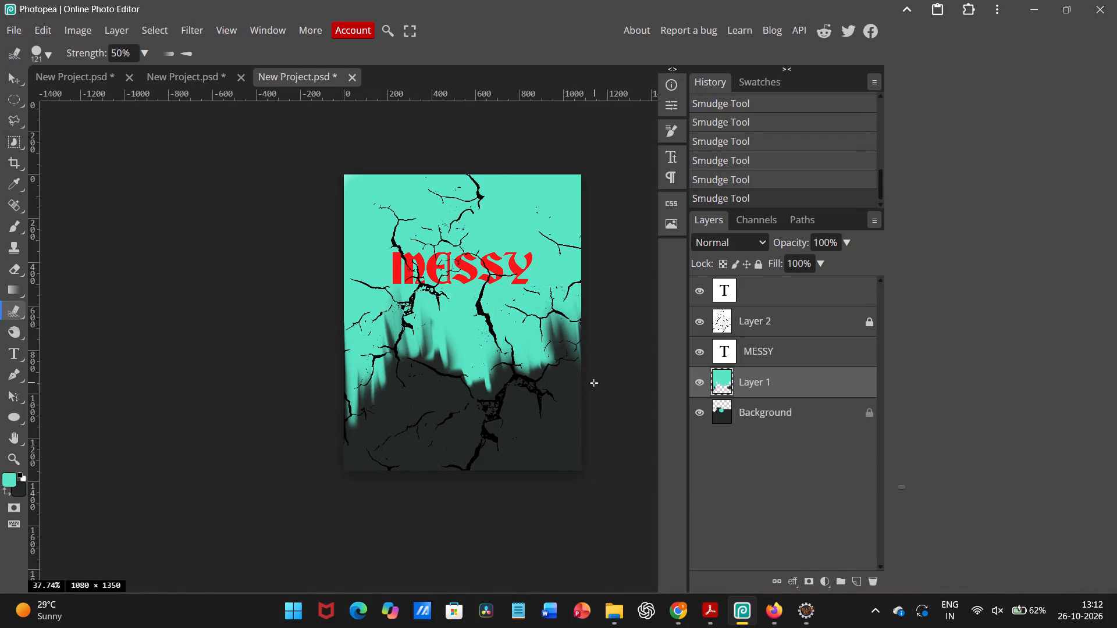
pyautogui.moveTo(583, 310); pyautogui.dragTo(586, 362)
pyautogui.moveTo(551, 281); pyautogui.dragTo(554, 342)
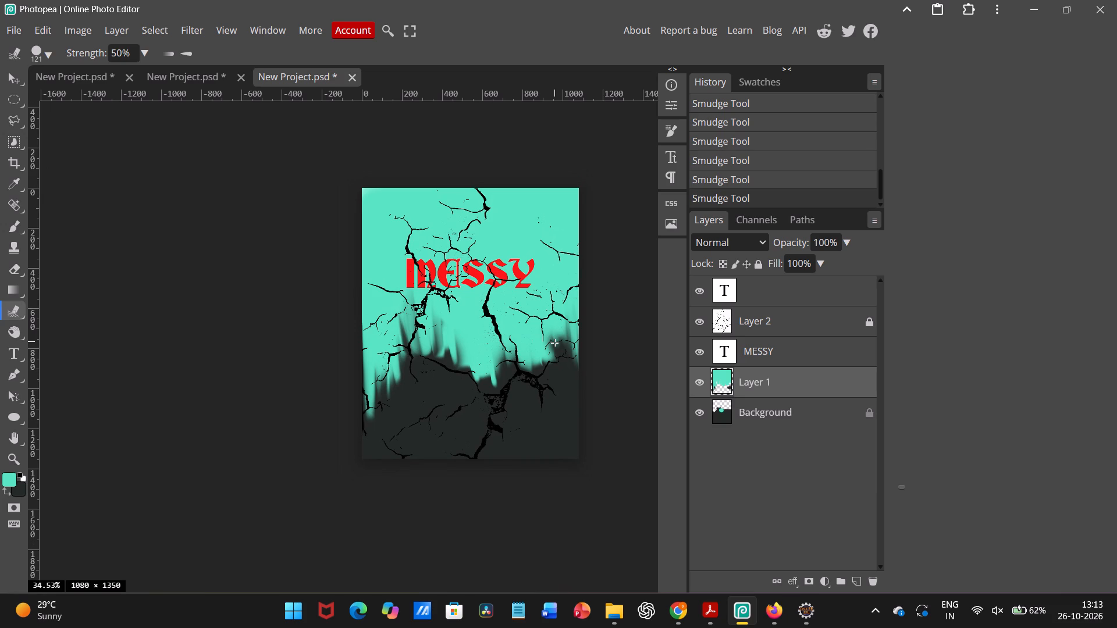
# Blend the turquoise streaks beneath the M of the title with diagonal, sideways and vertical smudge strokes.
pyautogui.moveTo(415, 345); pyautogui.dragTo(417, 359)
pyautogui.moveTo(421, 314); pyautogui.dragTo(432, 343)
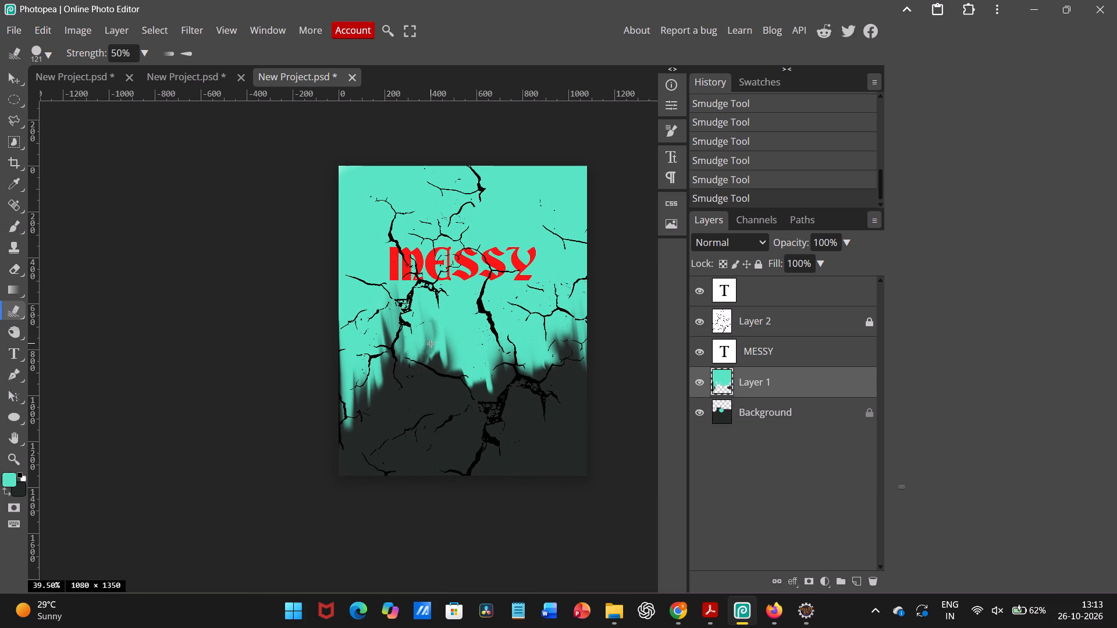
pyautogui.moveTo(432, 343); pyautogui.dragTo(449, 355)
pyautogui.moveTo(421, 334); pyautogui.dragTo(472, 364)
pyautogui.moveTo(472, 364); pyautogui.dragTo(413, 326)
pyautogui.moveTo(448, 326); pyautogui.dragTo(371, 370)
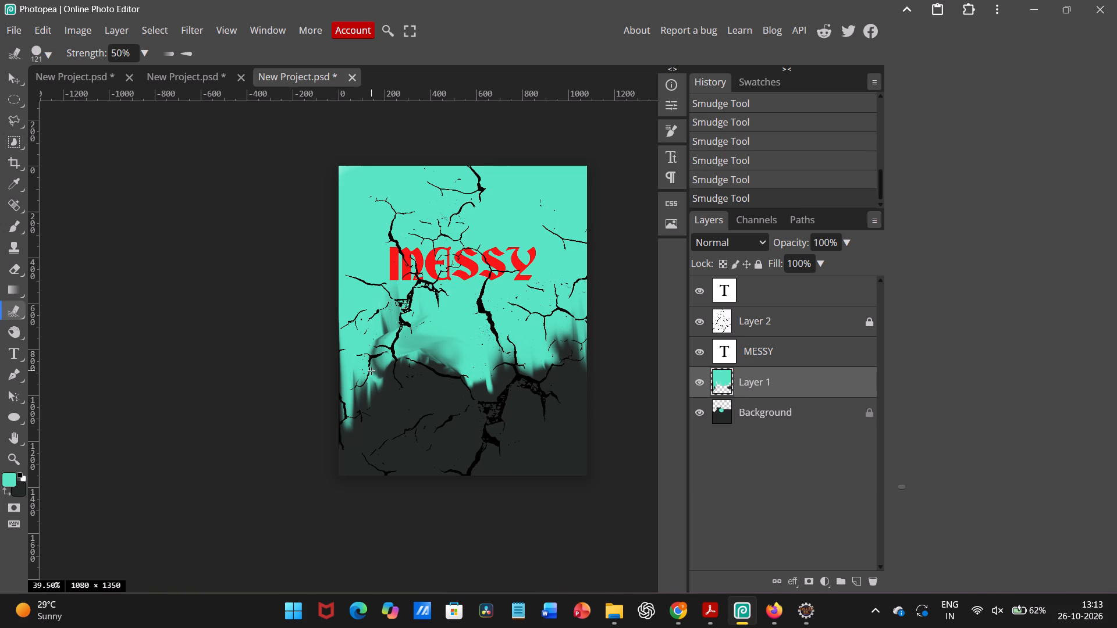
pyautogui.moveTo(371, 370); pyautogui.dragTo(386, 309)
pyautogui.moveTo(394, 291); pyautogui.dragTo(389, 334)
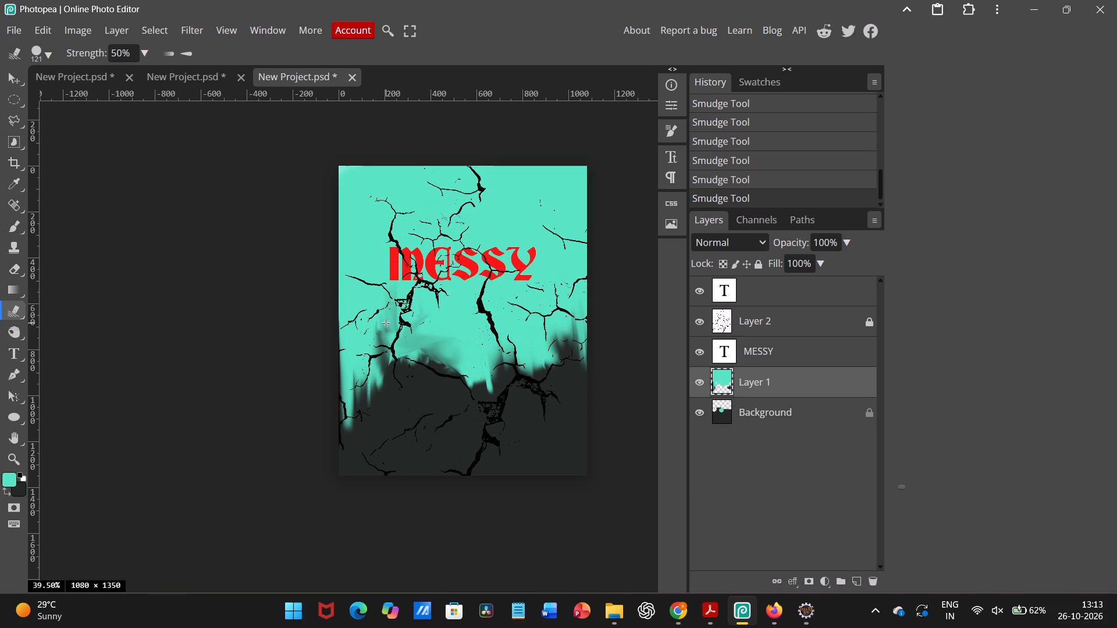
pyautogui.moveTo(378, 297); pyautogui.dragTo(385, 338)
pyautogui.moveTo(378, 301); pyautogui.dragTo(388, 340)
pyautogui.moveTo(388, 340); pyautogui.dragTo(394, 372)
# Smudge the turquoise edge further down over the dark area from the left-hand drips to the canvas's centre.
pyautogui.moveTo(370, 362); pyautogui.dragTo(385, 408)
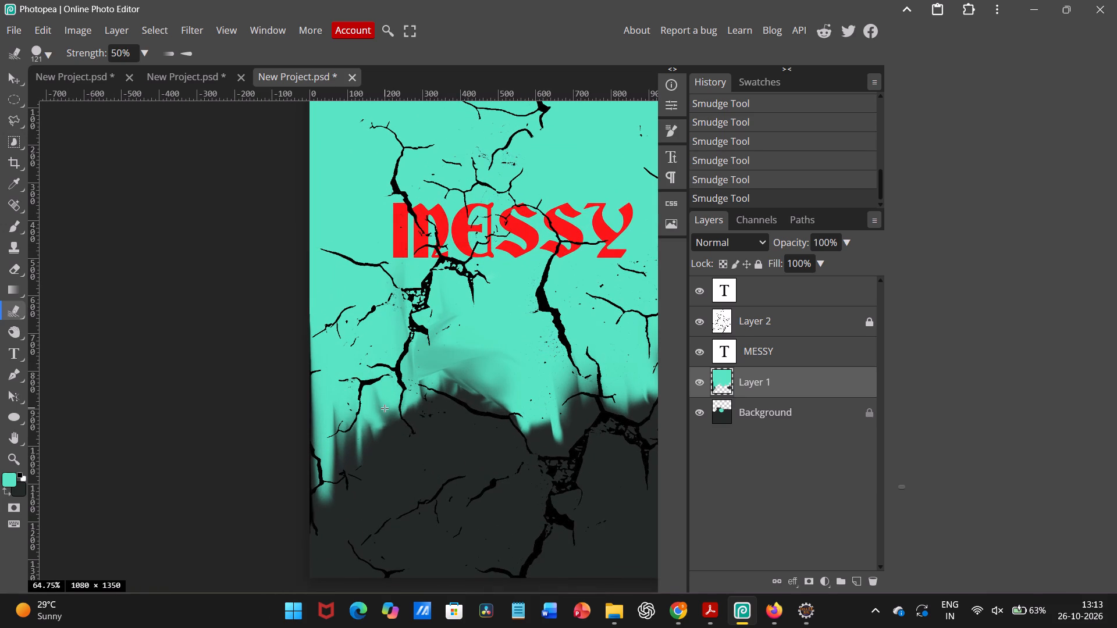
pyautogui.moveTo(371, 384); pyautogui.dragTo(382, 414)
pyautogui.moveTo(380, 399); pyautogui.dragTo(396, 437)
pyautogui.moveTo(392, 415); pyautogui.dragTo(404, 438)
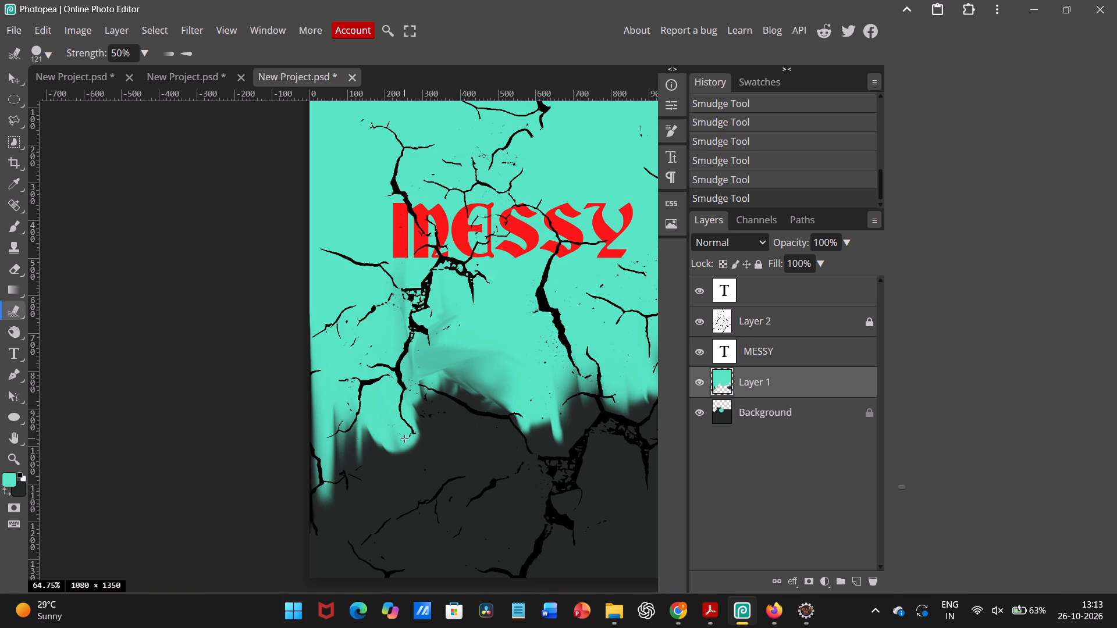
pyautogui.moveTo(401, 391); pyautogui.dragTo(417, 420)
pyautogui.moveTo(429, 362); pyautogui.dragTo(444, 431)
pyautogui.moveTo(446, 365); pyautogui.dragTo(450, 418)
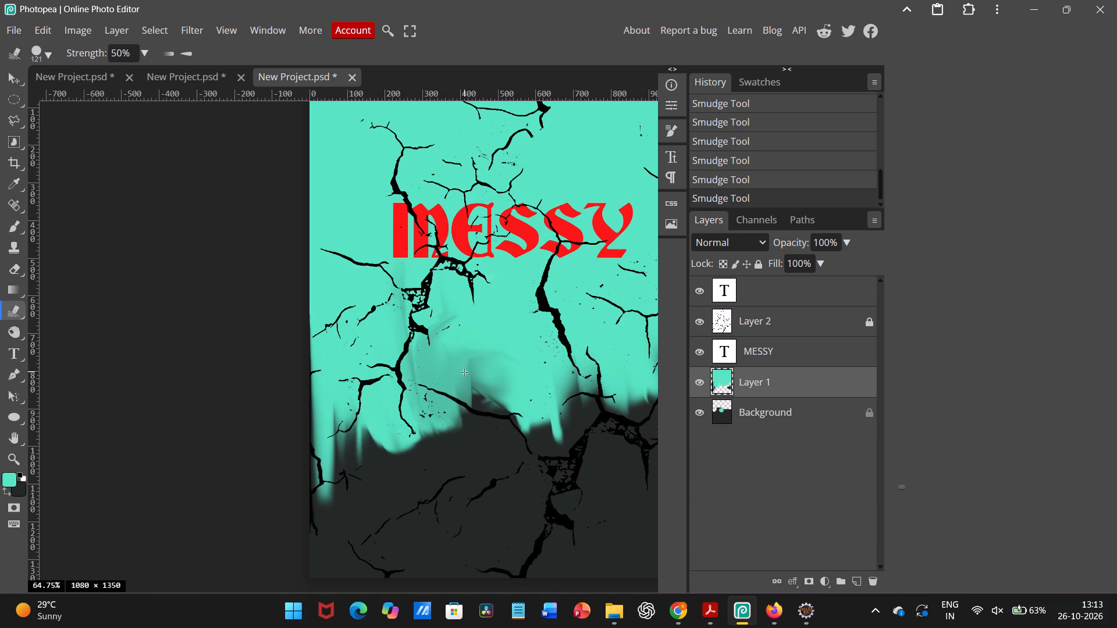
pyautogui.moveTo(466, 363); pyautogui.dragTo(467, 390)
pyautogui.scroll(-1, 467, 390)
pyautogui.moveTo(481, 356); pyautogui.dragTo(479, 401)
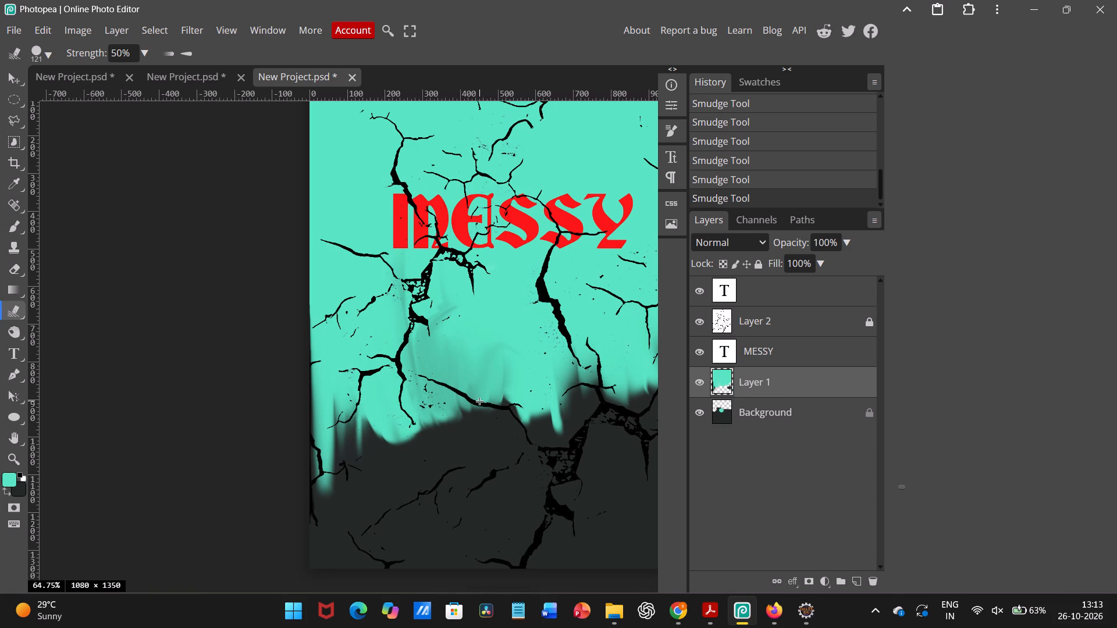
pyautogui.moveTo(512, 350); pyautogui.dragTo(521, 415)
pyautogui.scroll(-1, 521, 415)
pyautogui.hscroll(-1, 467, 405)
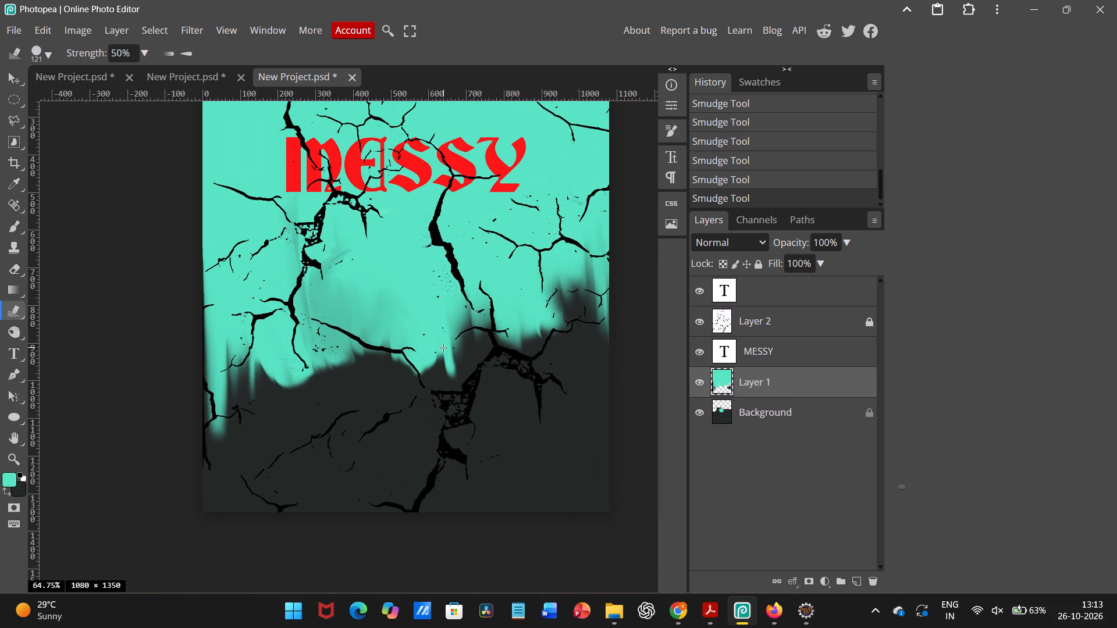
pyautogui.moveTo(443, 310); pyautogui.dragTo(451, 341)
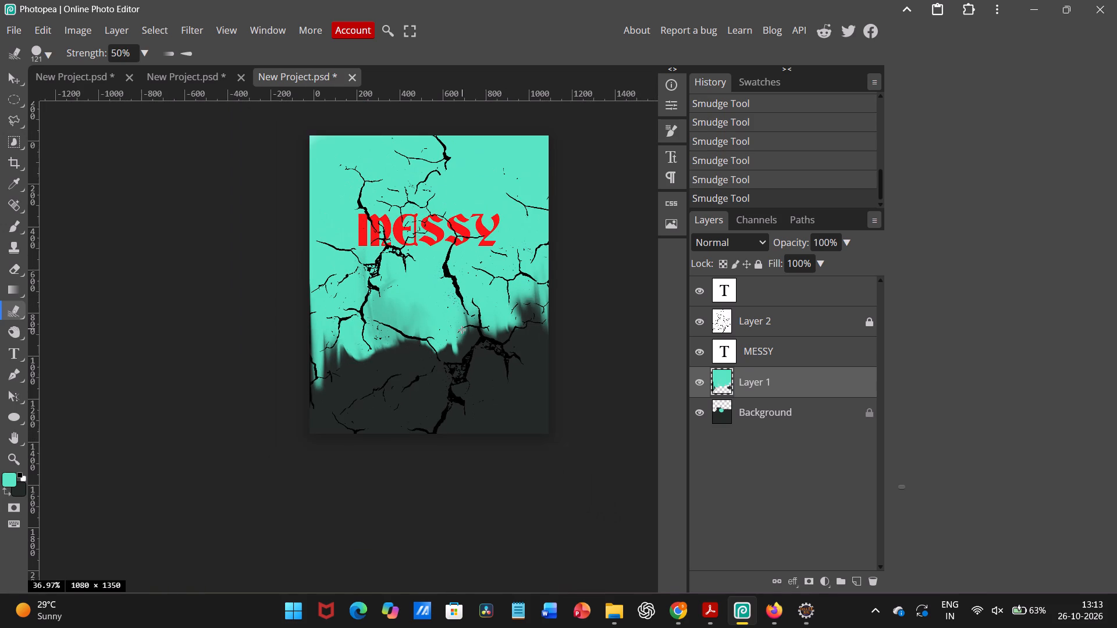
pyautogui.scroll(1, 462, 329)
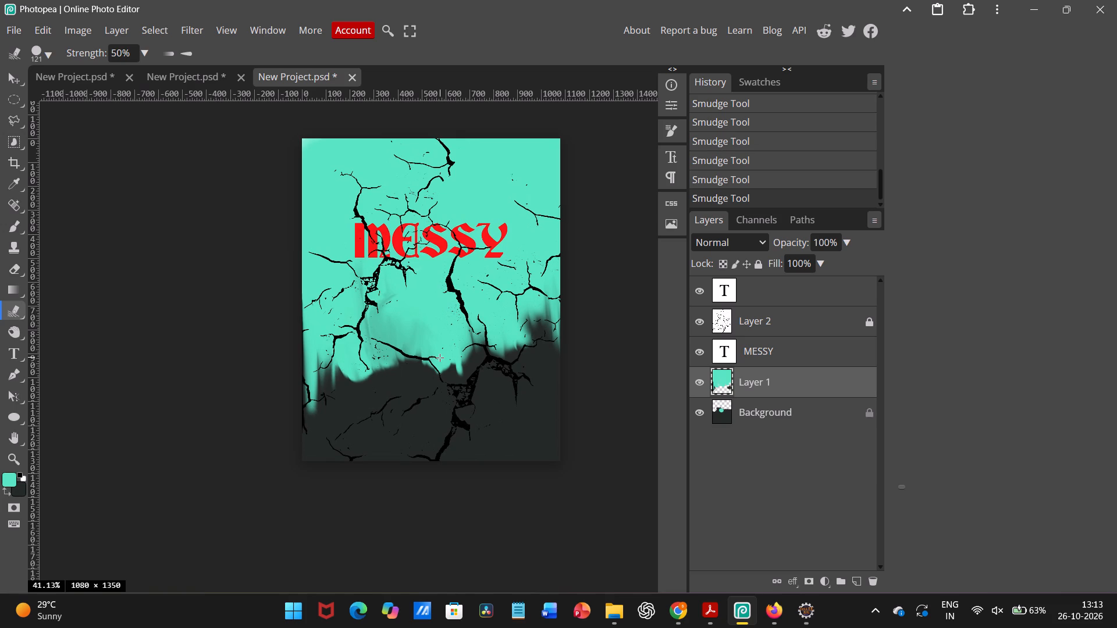
# Switch to File Explorer and search the Downloads folder for FIGHT.
pyautogui.click(611, 622)
pyautogui.click(94, 231)
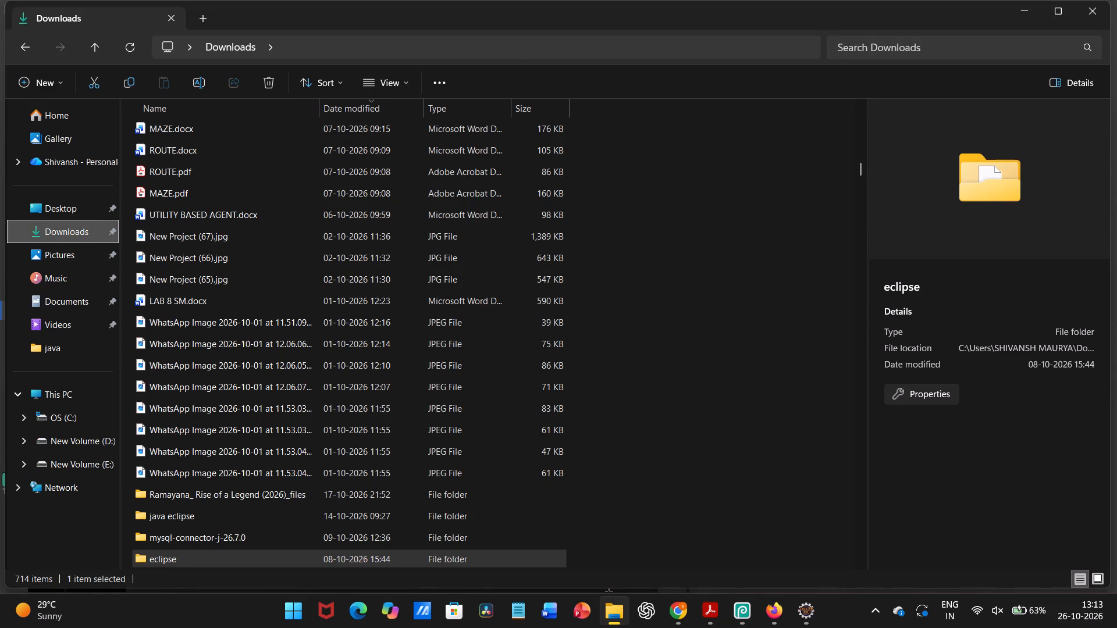
pyautogui.click(856, 52)
pyautogui.write('FIGH')
pyautogui.press('t')
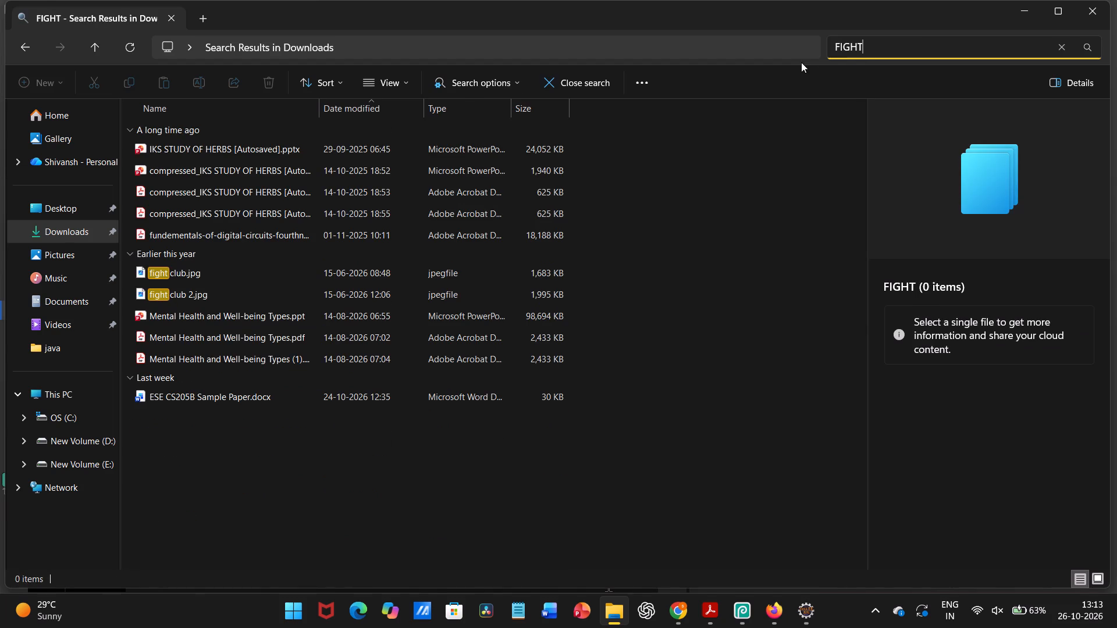
# Open fight club.jpg, examine the poster's layout, lettering and texture up close, and close the image viewer.
pyautogui.doubleClick(275, 276)
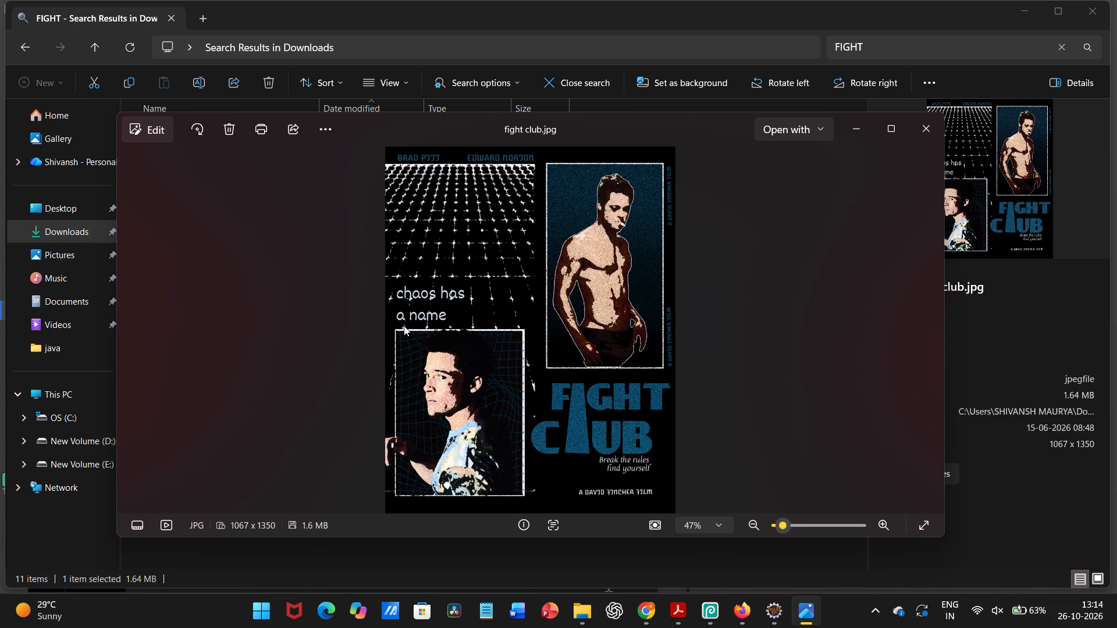
pyautogui.press('Left')
pyautogui.press('Left')
pyautogui.press('Right')
pyautogui.press('Right')
pyautogui.keyDown('ctrl'); pyautogui.scroll(6, 531, 322); pyautogui.keyUp('ctrl')
pyautogui.keyDown('ctrl'); pyautogui.scroll(-2, 531, 322); pyautogui.keyUp('ctrl')
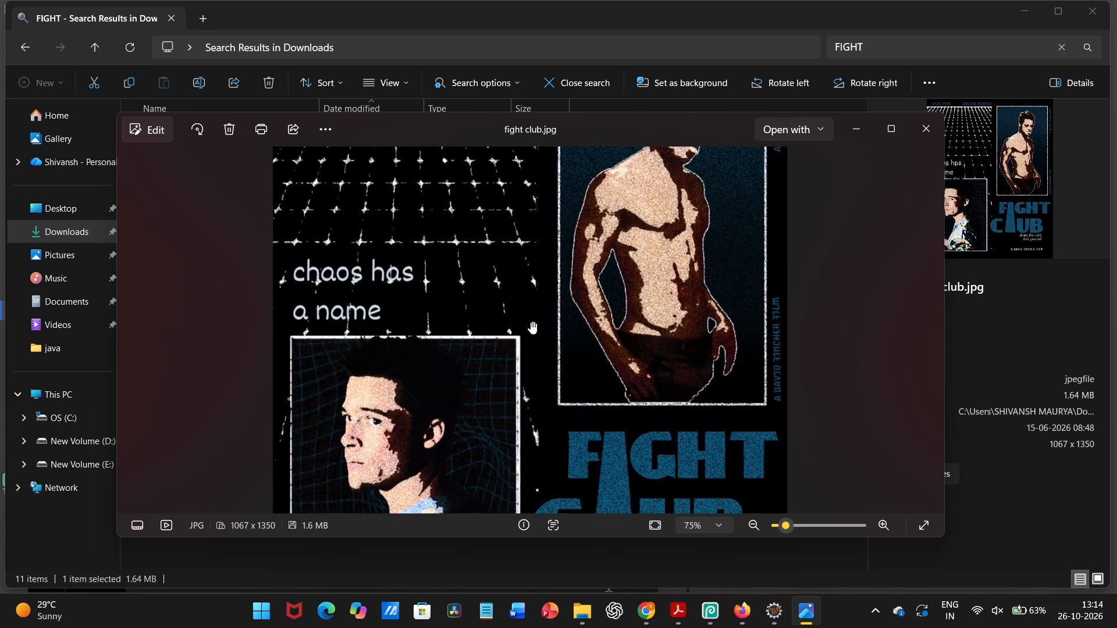
pyautogui.keyDown('ctrl'); pyautogui.scroll(-10, 531, 322); pyautogui.keyUp('ctrl')
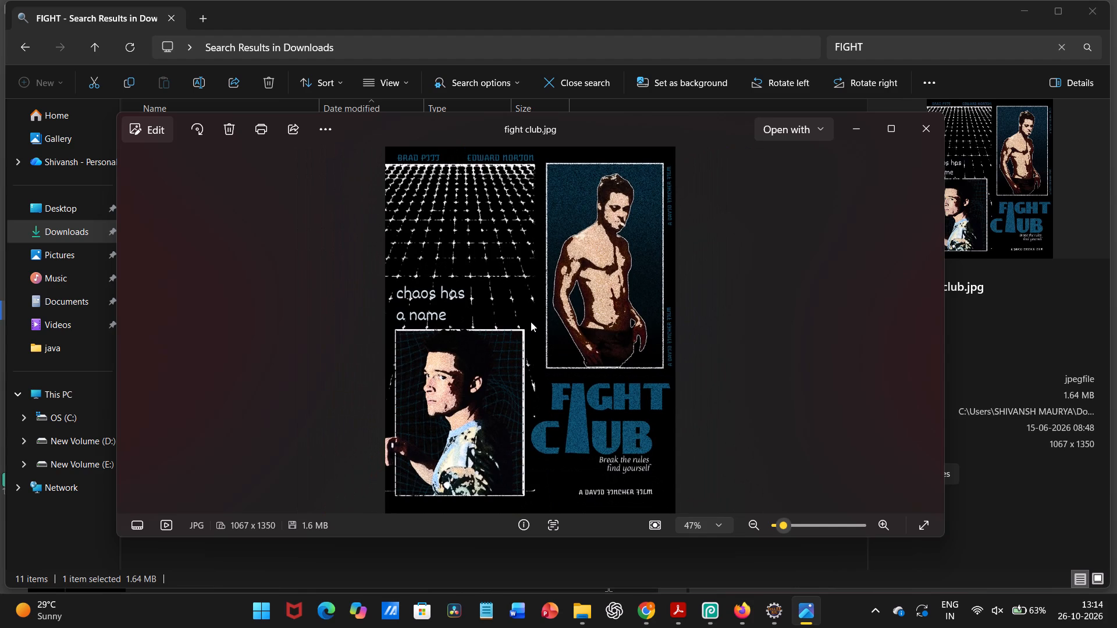
pyautogui.keyDown('ctrl'); pyautogui.scroll(3, 568, 277); pyautogui.keyUp('ctrl')
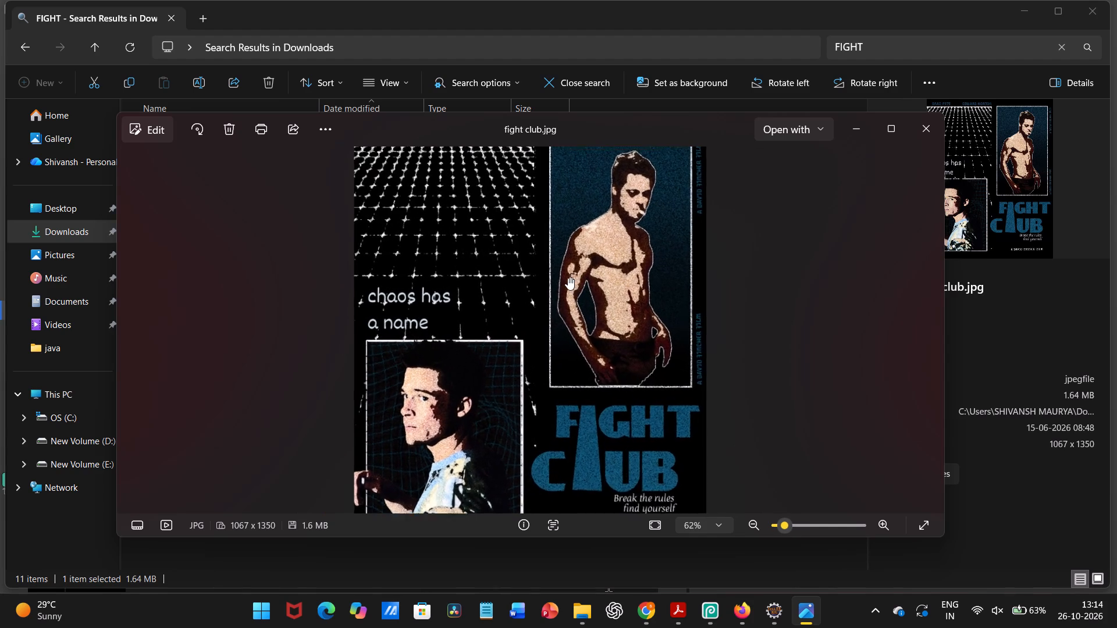
pyautogui.keyDown('ctrl'); pyautogui.scroll(-4, 568, 277); pyautogui.keyUp('ctrl')
pyautogui.press('Right')
pyautogui.press('Right')
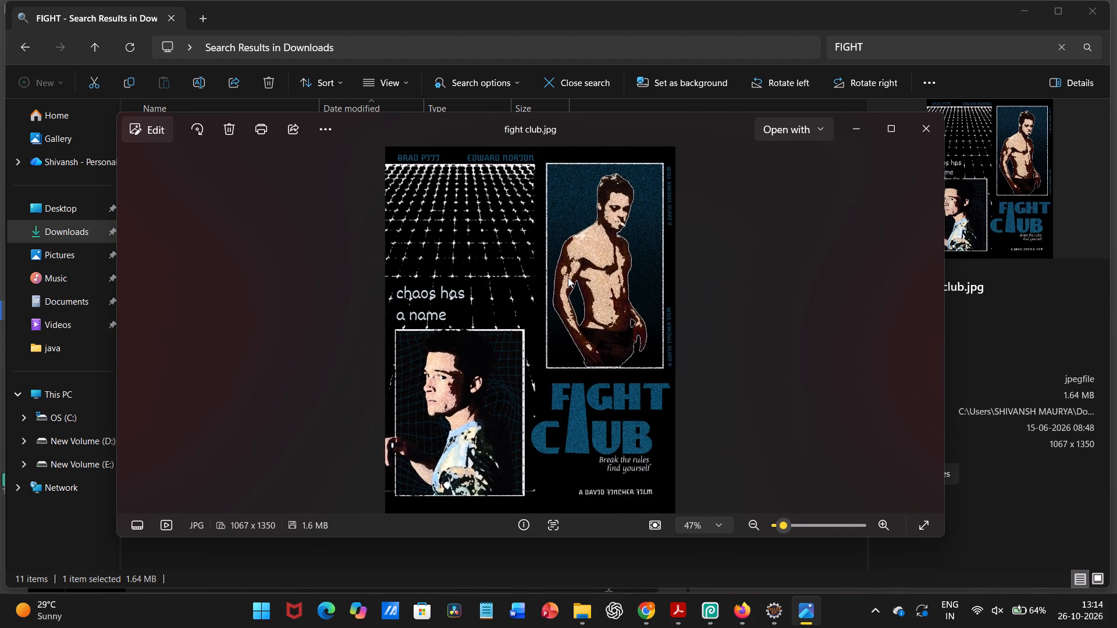
pyautogui.keyDown('ctrl'); pyautogui.scroll(-5, 568, 277); pyautogui.keyUp('ctrl')
pyautogui.press('Left')
pyautogui.press('Left')
pyautogui.click(933, 124)
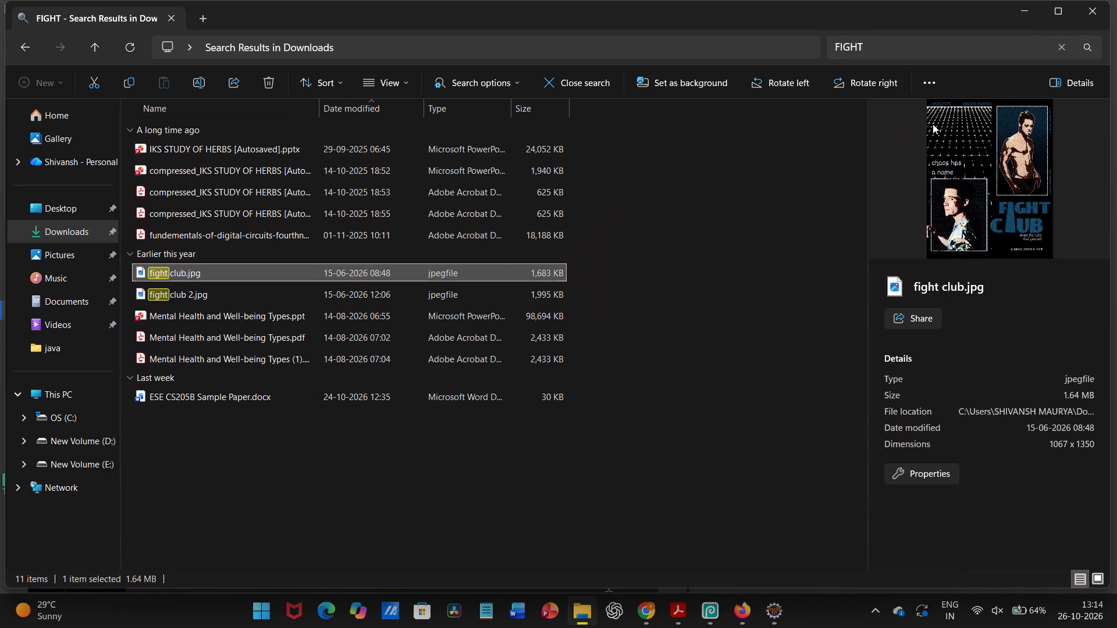
# Open fight club 2.jpg from the Downloads search and examine the poster's layout, lettering and grain up close.
pyautogui.doubleClick(346, 296)
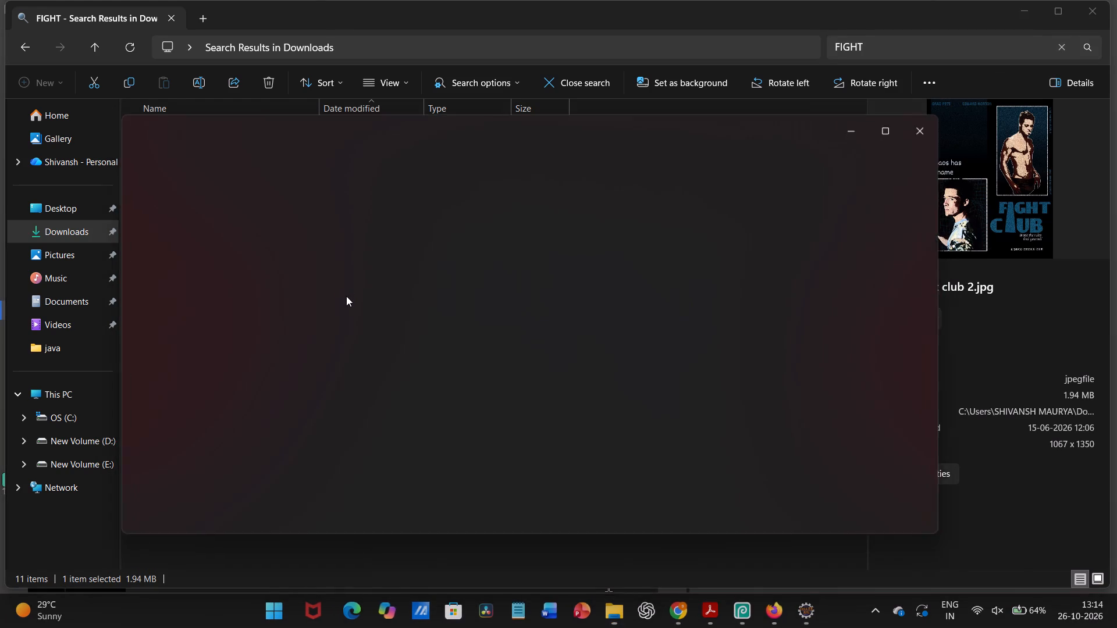
pyautogui.keyDown('ctrl'); pyautogui.scroll(3, 516, 312); pyautogui.keyUp('ctrl')
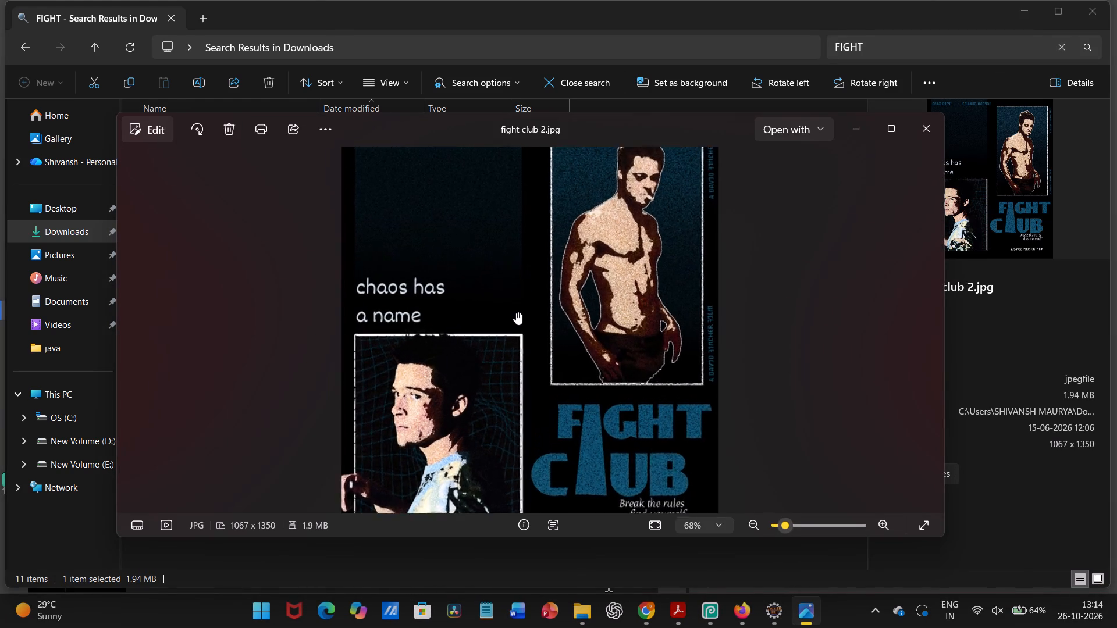
pyautogui.keyDown('ctrl'); pyautogui.scroll(2, 516, 312); pyautogui.keyUp('ctrl')
pyautogui.scroll(-1, 516, 312)
pyautogui.keyDown('ctrl'); pyautogui.scroll(-5, 516, 312); pyautogui.keyUp('ctrl')
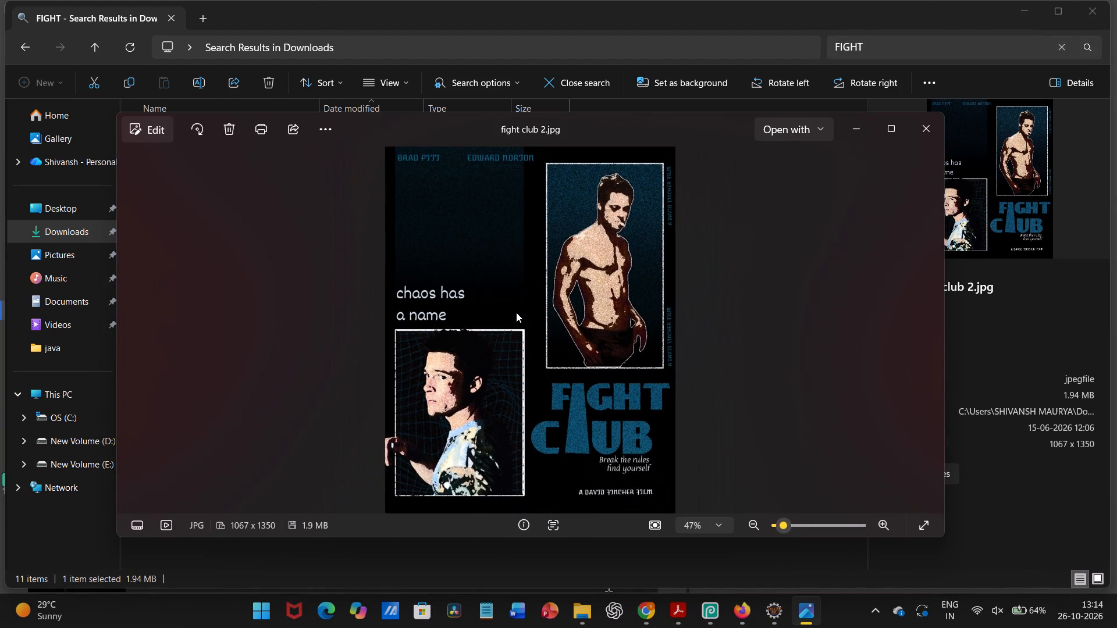
pyautogui.keyDown('ctrl'); pyautogui.scroll(-2, 516, 312); pyautogui.keyUp('ctrl')
pyautogui.hscroll(-2, 516, 312)
pyautogui.keyDown('ctrl'); pyautogui.scroll(1, 516, 312); pyautogui.keyUp('ctrl')
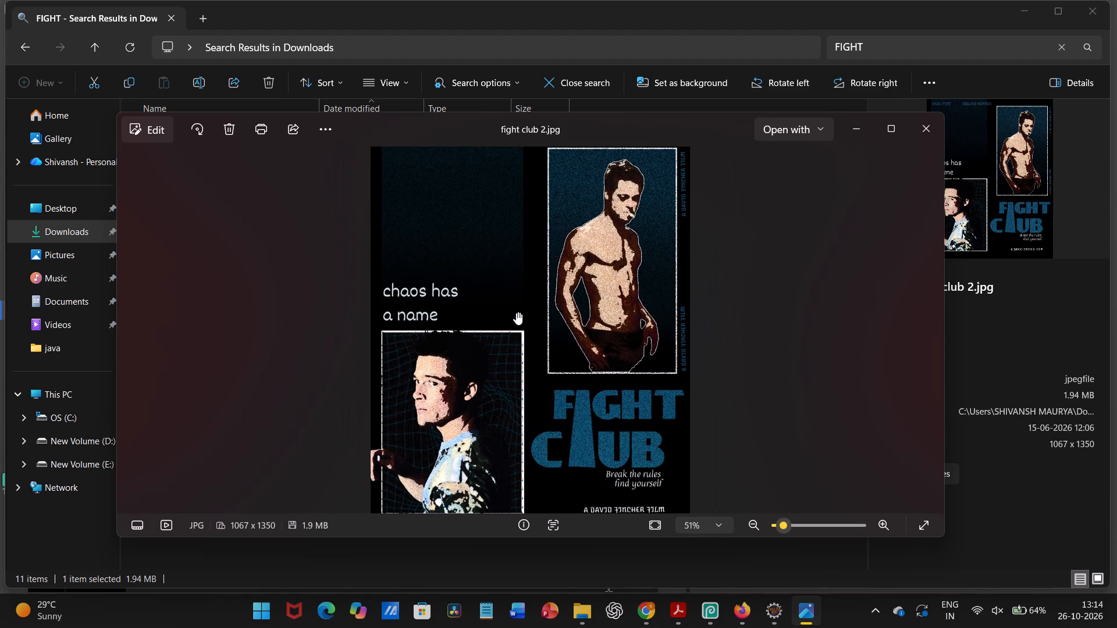
pyautogui.keyDown('ctrl'); pyautogui.scroll(2, 516, 312); pyautogui.keyUp('ctrl')
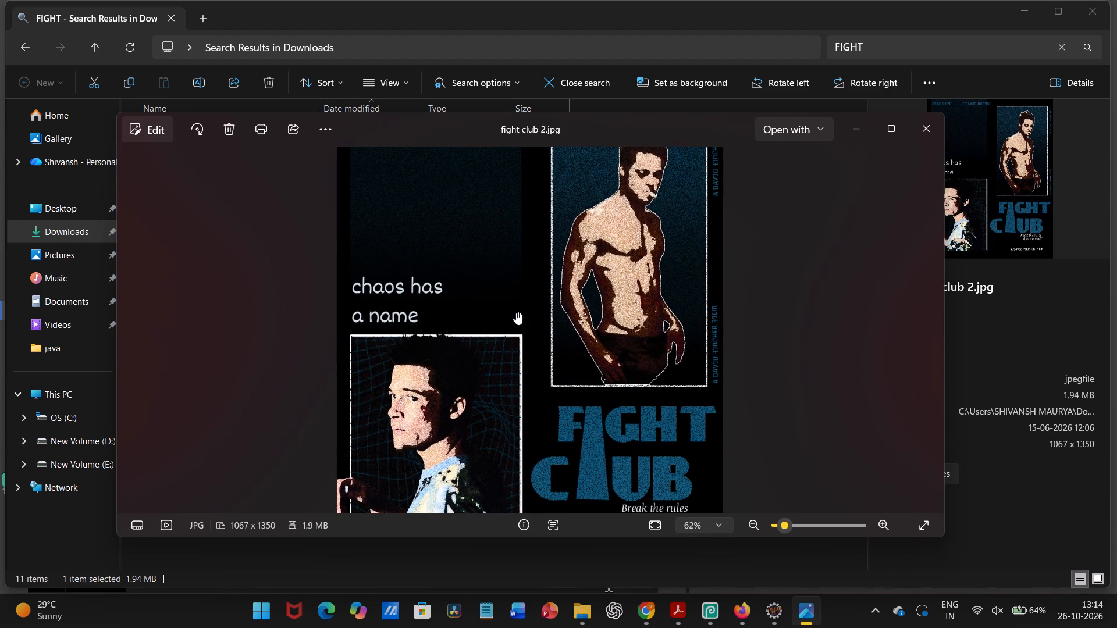
pyautogui.scroll(-2, 516, 312)
# Switch back to Photopea, set the smudge brush size to 68 px and pull down the turquoise edge near the canvas's centre.
pyautogui.click(735, 612)
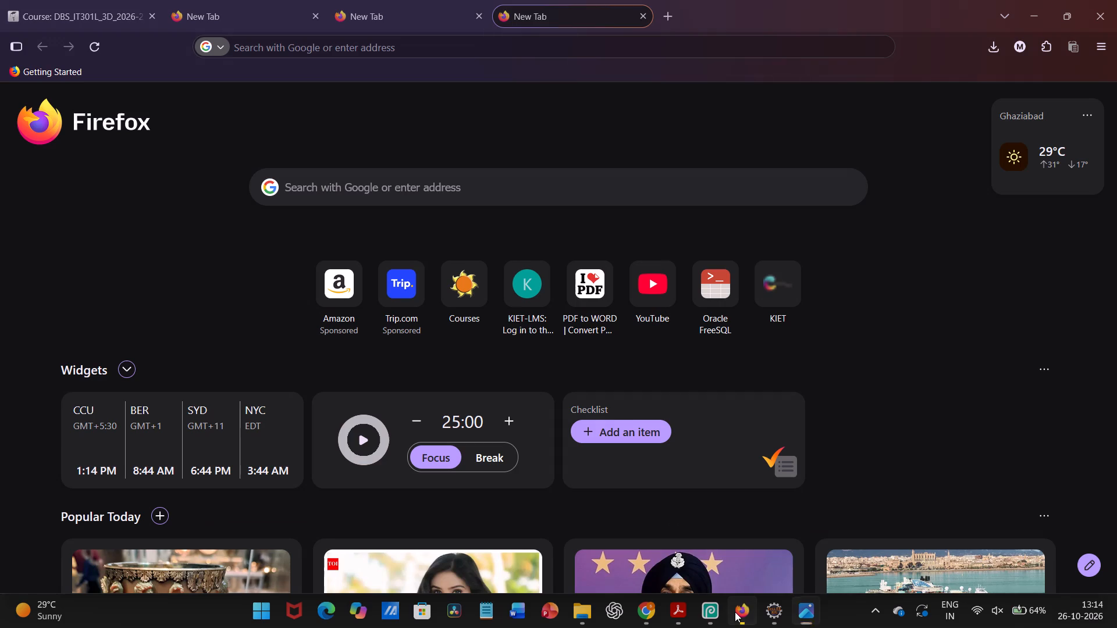
pyautogui.click(721, 613)
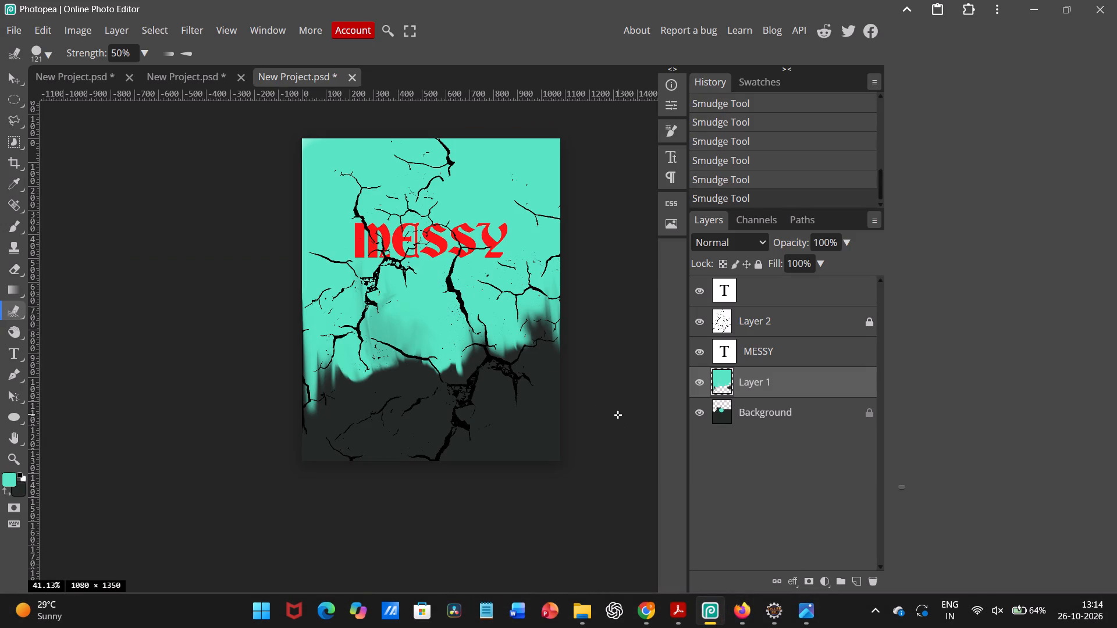
pyautogui.scroll(-1, 467, 329)
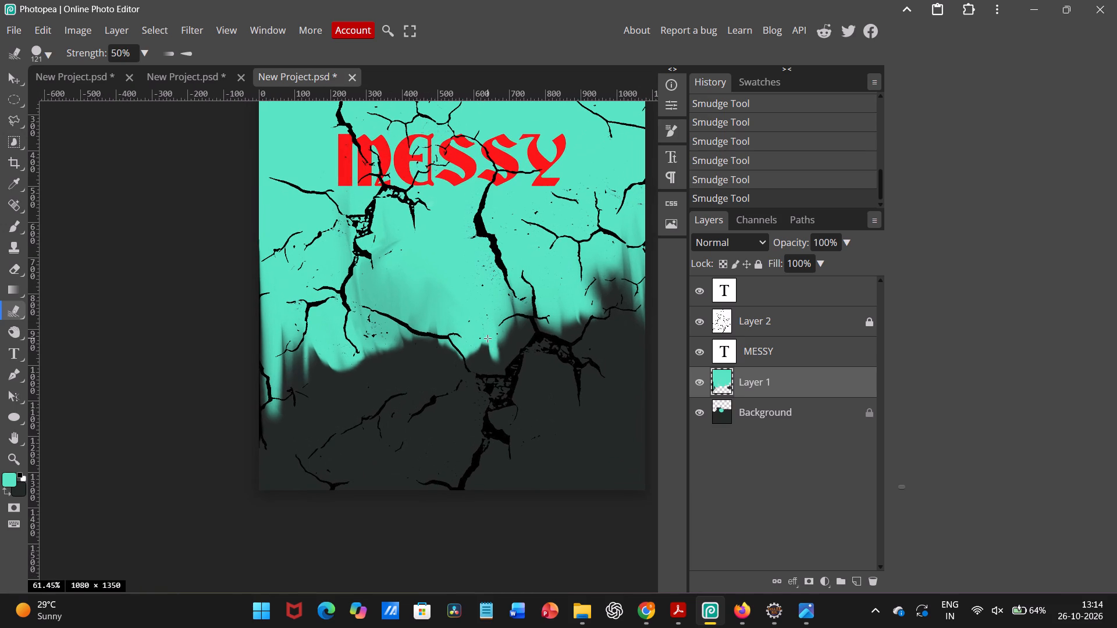
pyautogui.moveTo(477, 338); pyautogui.dragTo(488, 365)
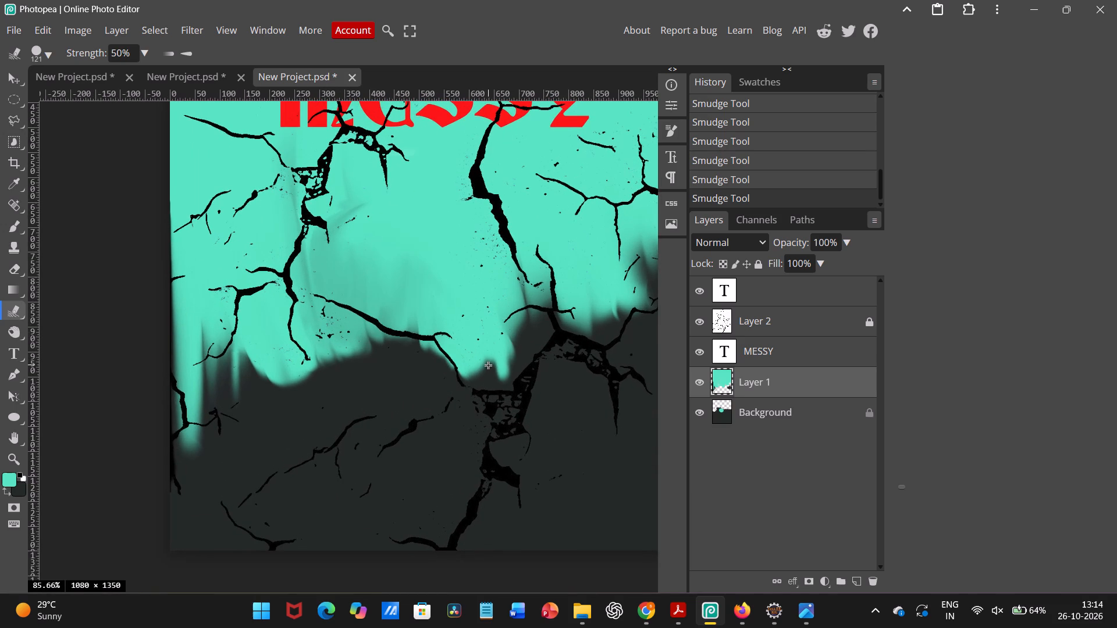
pyautogui.rightClick(488, 365)
pyautogui.click(603, 394)
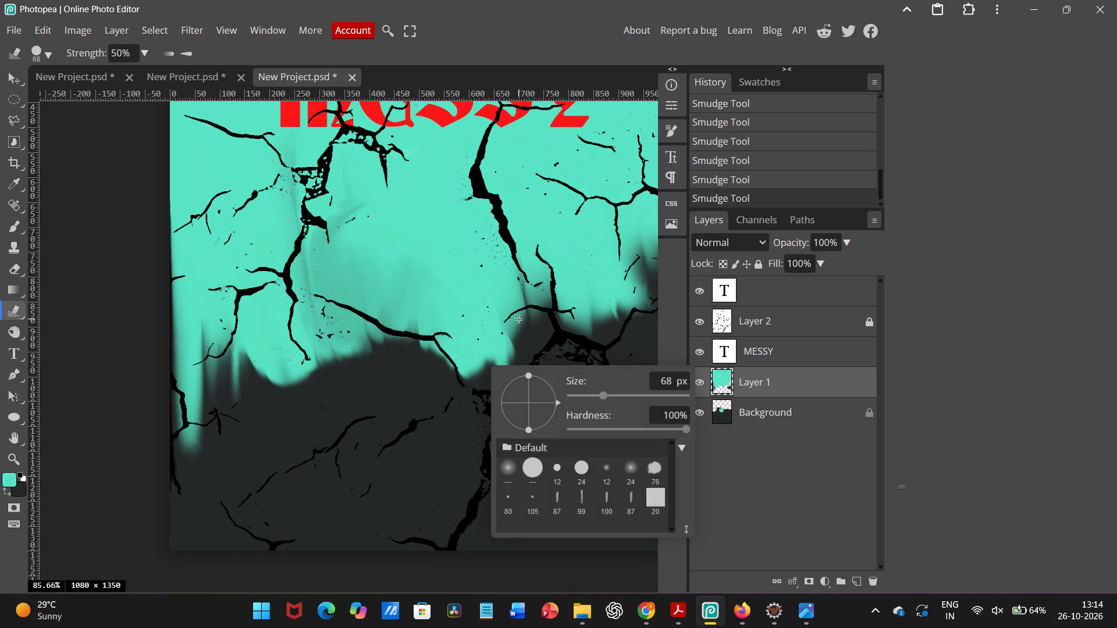
pyautogui.moveTo(516, 318); pyautogui.dragTo(517, 335)
pyautogui.moveTo(508, 305); pyautogui.dragTo(513, 323)
# Select the hard round brush tip at 68 px and smudge the turquoise diagonally from the central drips towards the crack junction.
pyautogui.rightClick(513, 323)
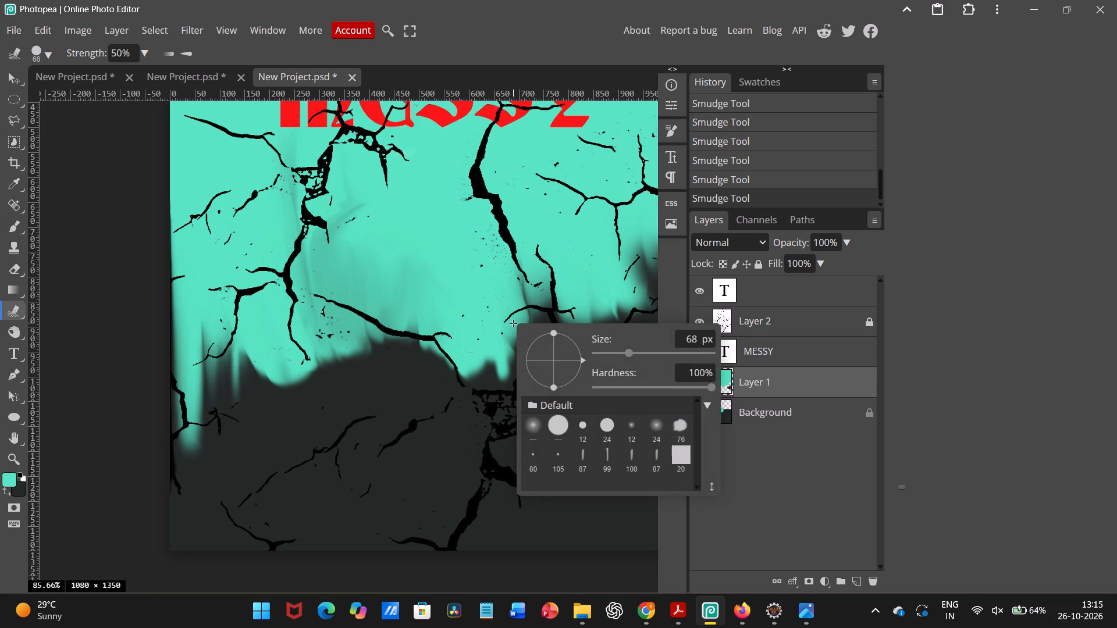
pyautogui.rightClick(102, 309)
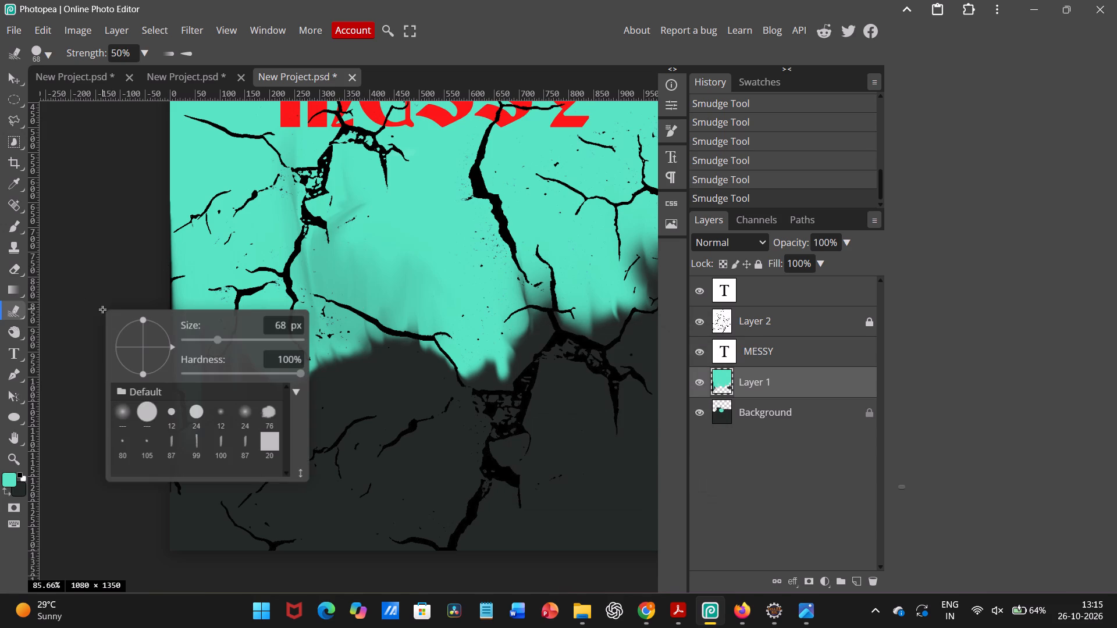
pyautogui.click(145, 411)
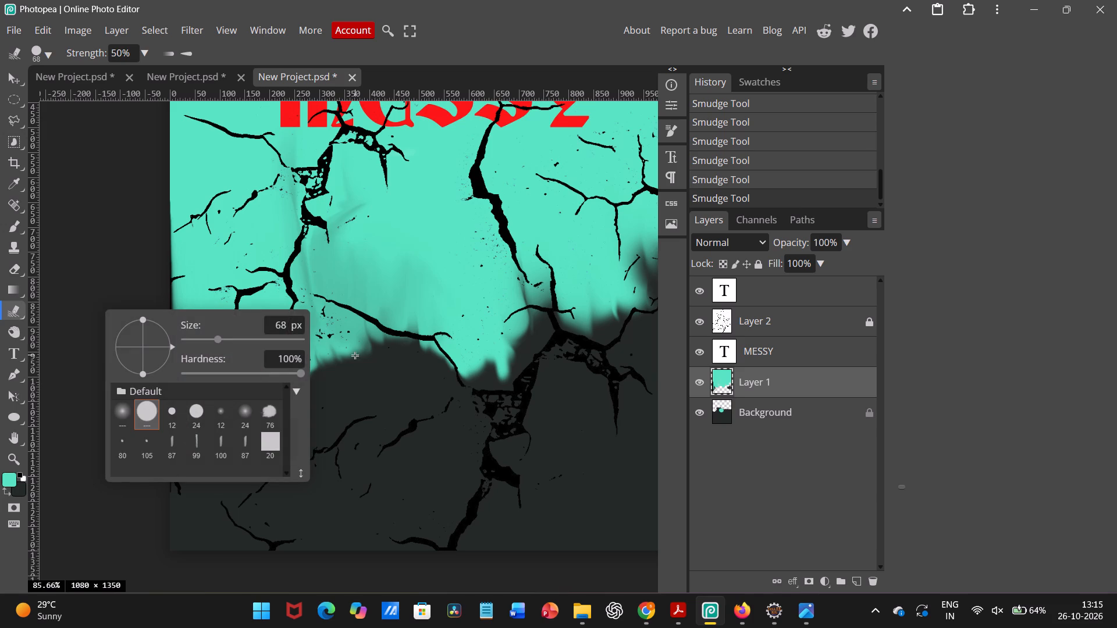
pyautogui.moveTo(482, 330); pyautogui.dragTo(521, 345)
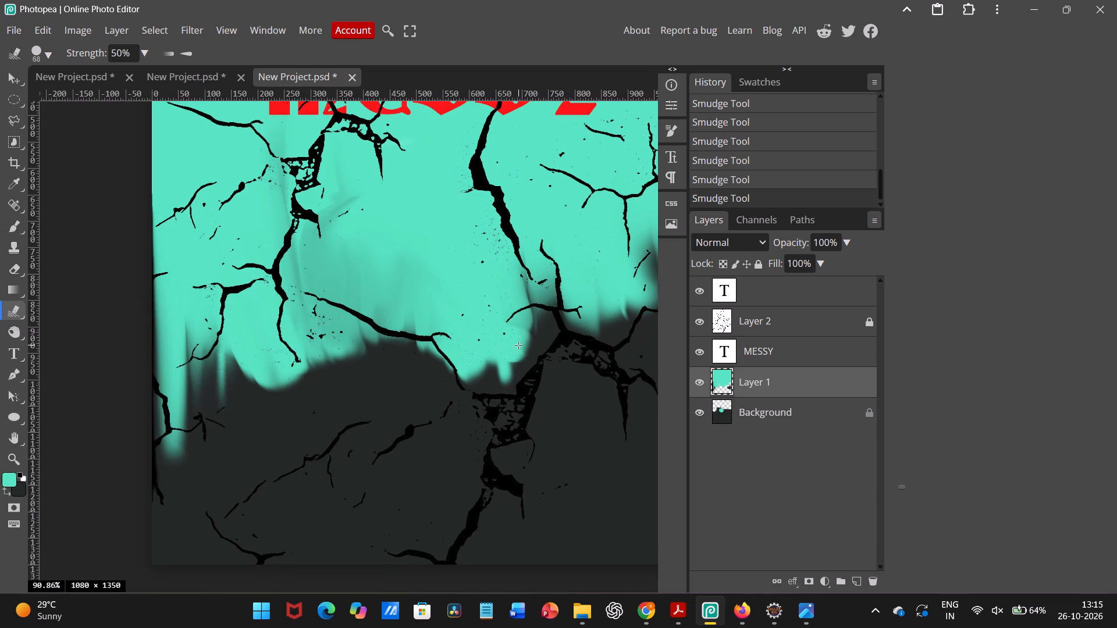
pyautogui.moveTo(521, 345); pyautogui.dragTo(523, 345)
pyautogui.moveTo(511, 322); pyautogui.dragTo(532, 330)
pyautogui.moveTo(515, 291); pyautogui.dragTo(529, 304)
pyautogui.moveTo(529, 304); pyautogui.dragTo(533, 308)
pyautogui.moveTo(527, 281); pyautogui.dragTo(547, 290)
pyautogui.moveTo(547, 290); pyautogui.dragTo(563, 300)
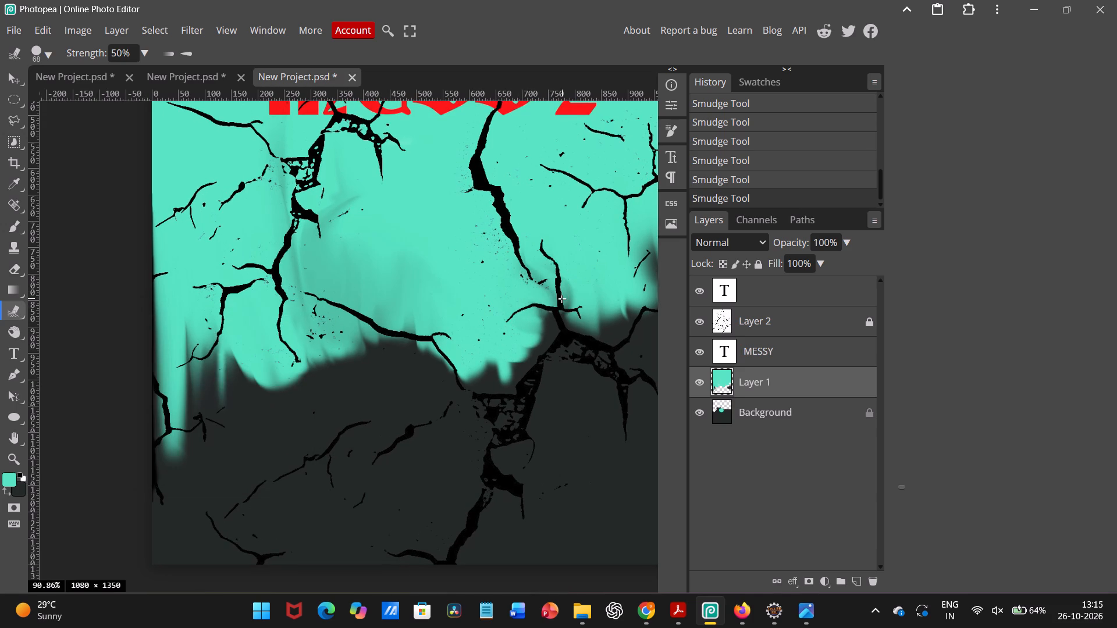
pyautogui.moveTo(563, 300); pyautogui.dragTo(575, 312)
pyautogui.moveTo(558, 272); pyautogui.dragTo(571, 289)
# Smudge turquoise down with short strokes to fill the dark gap between the central drips and the large crack.
pyautogui.moveTo(531, 265); pyautogui.dragTo(539, 293)
pyautogui.moveTo(539, 304); pyautogui.dragTo(542, 310)
pyautogui.moveTo(541, 292); pyautogui.dragTo(549, 327)
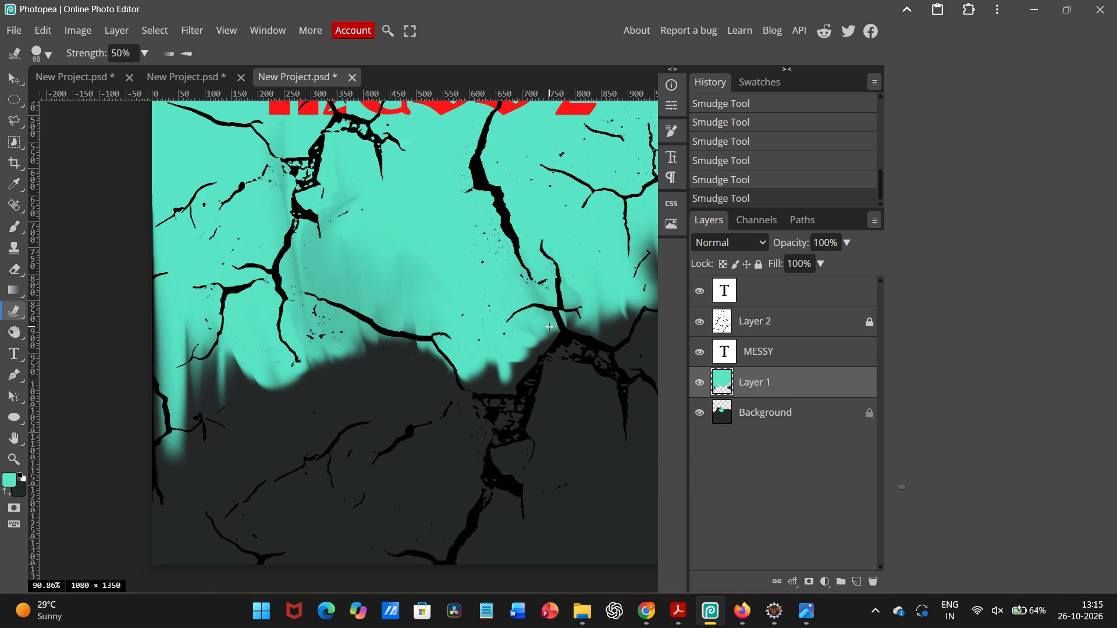
pyautogui.moveTo(549, 327); pyautogui.dragTo(549, 327)
pyautogui.moveTo(540, 327); pyautogui.dragTo(546, 334)
pyautogui.moveTo(535, 331); pyautogui.dragTo(540, 337)
pyautogui.moveTo(531, 345); pyautogui.dragTo(536, 356)
# Smudge the streaky turquoise sideways along the long crack left of the canvas's centre.
pyautogui.scroll(-1, 495, 339)
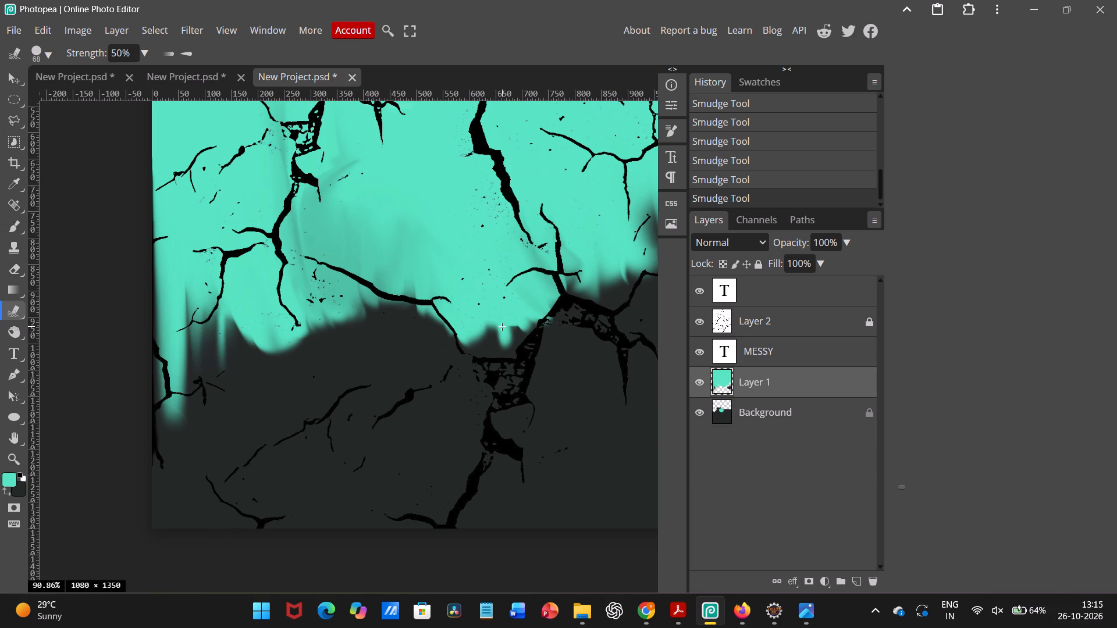
pyautogui.scroll(-1, 506, 322)
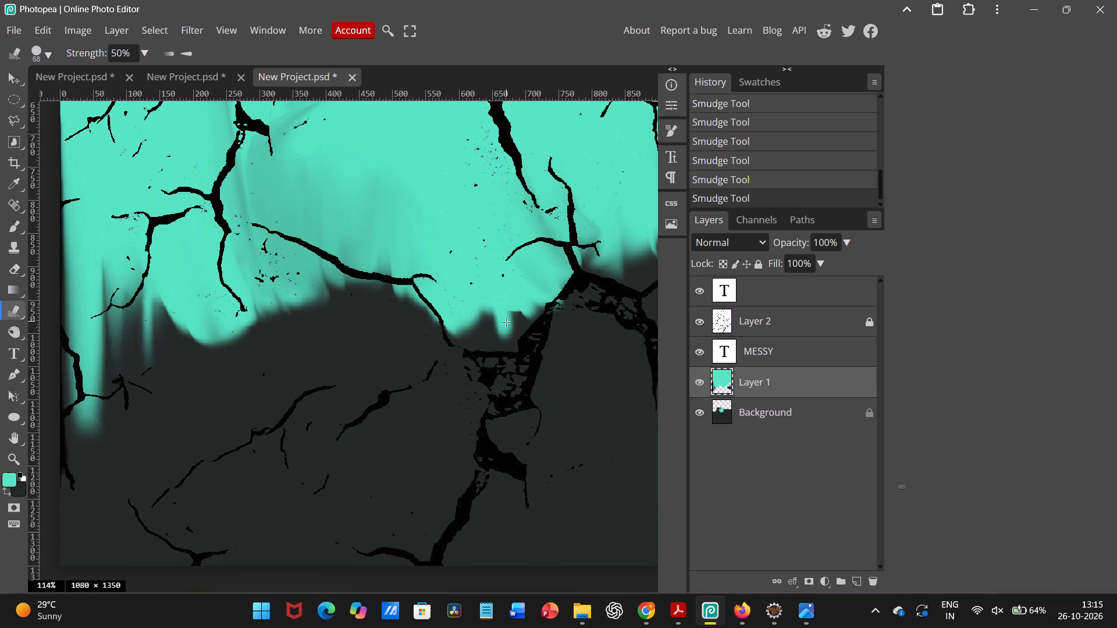
pyautogui.scroll(-1, 506, 322)
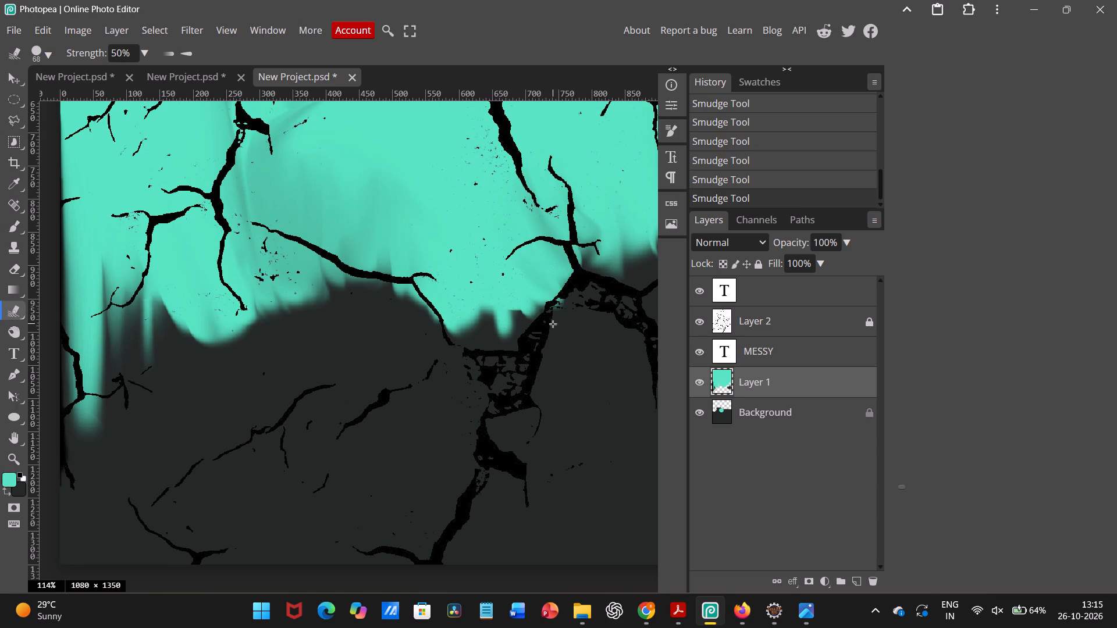
pyautogui.scroll(1, 469, 283)
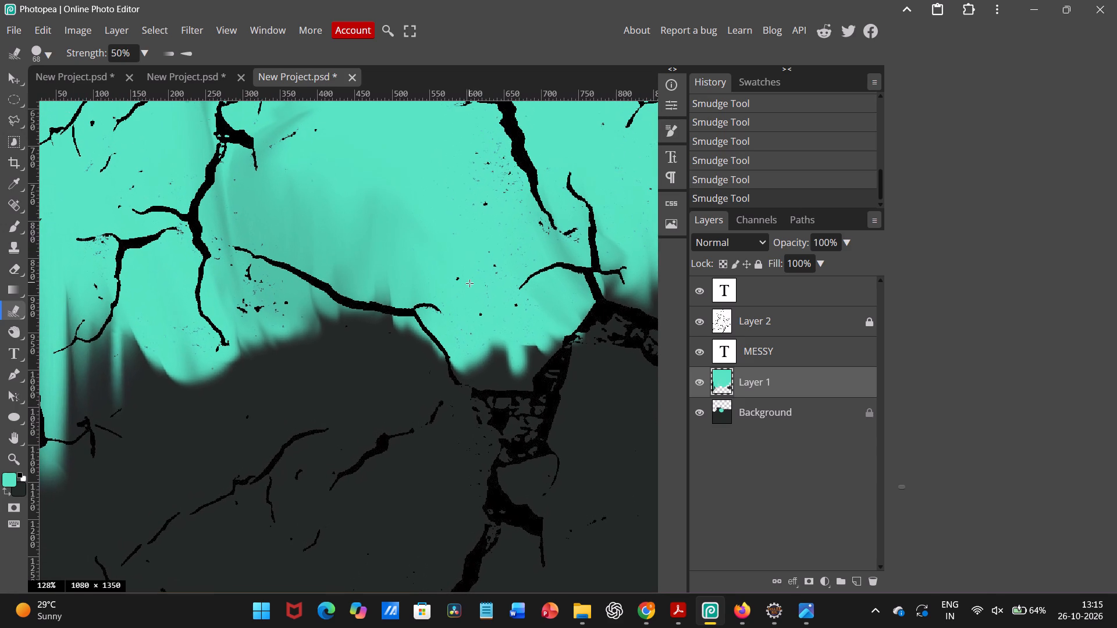
pyautogui.moveTo(393, 278); pyautogui.dragTo(378, 288)
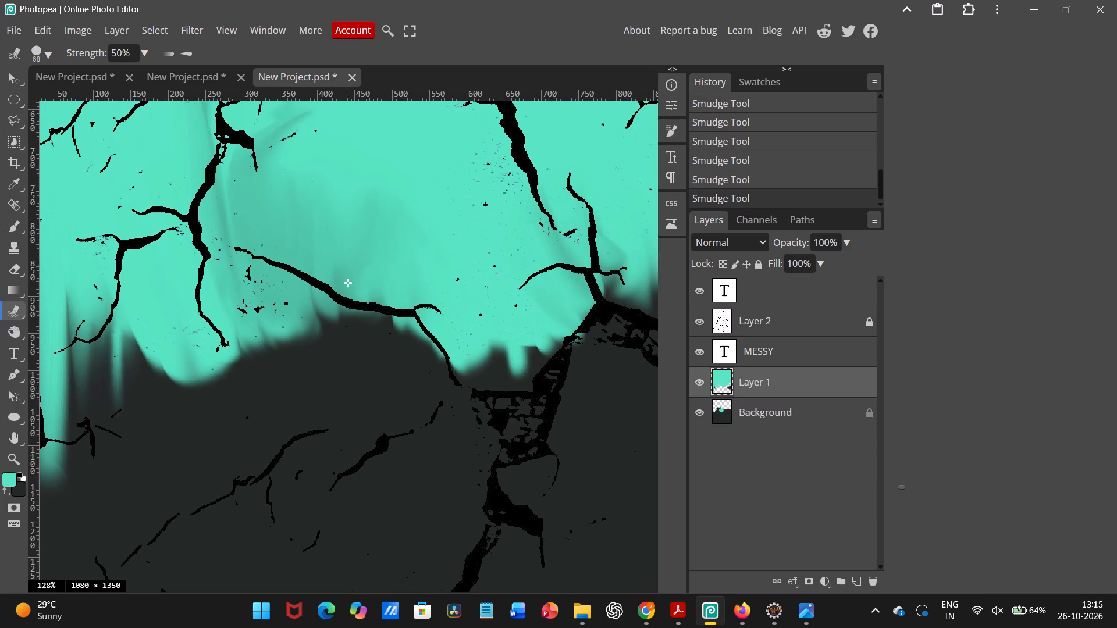
pyautogui.moveTo(341, 280); pyautogui.dragTo(310, 265)
# Blend the turquoise beneath the title's M with long vertical smudge strokes beside and across the branching crack.
pyautogui.scroll(1, 310, 265)
pyautogui.scroll(1, 310, 171)
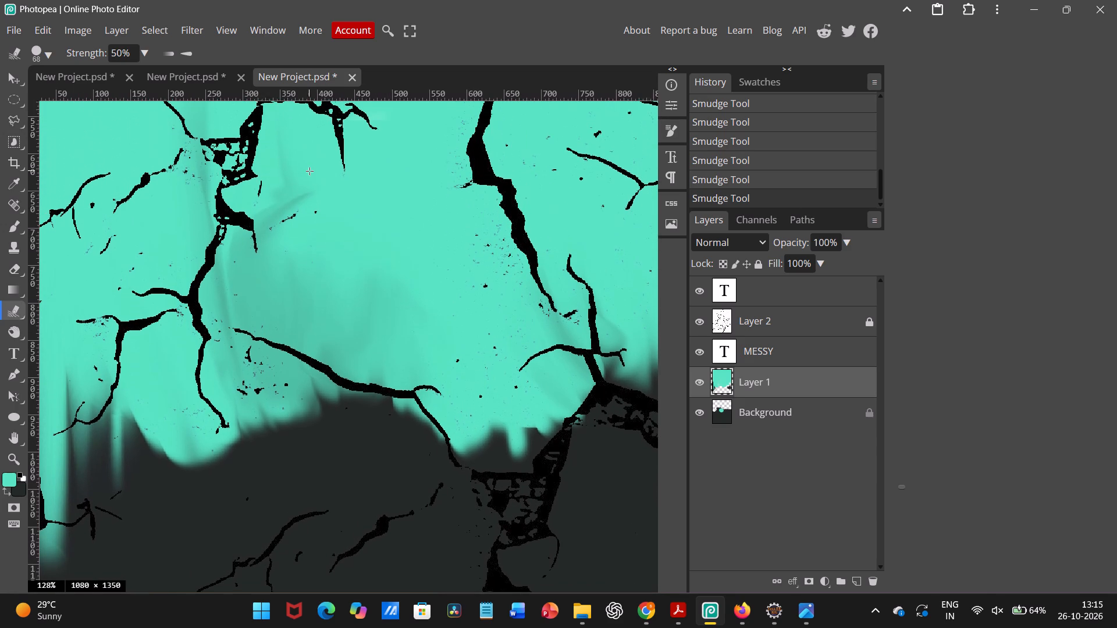
pyautogui.scroll(1, 310, 171)
pyautogui.moveTo(289, 134); pyautogui.dragTo(279, 261)
pyautogui.moveTo(300, 200); pyautogui.dragTo(290, 311)
pyautogui.moveTo(291, 217); pyautogui.dragTo(294, 261)
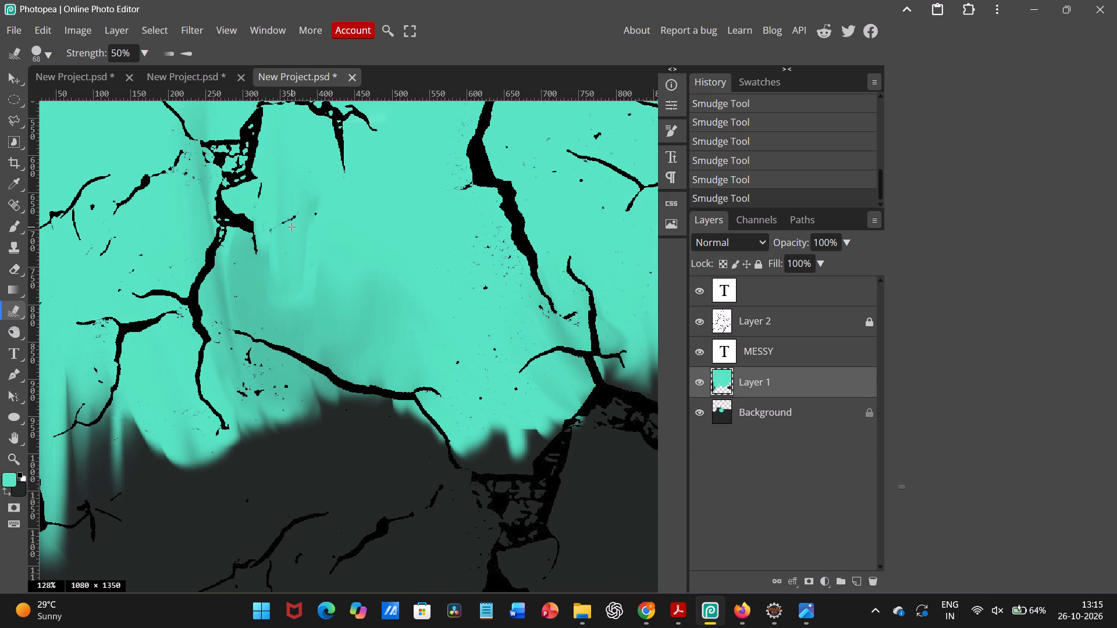
pyautogui.moveTo(294, 261); pyautogui.dragTo(298, 292)
pyautogui.moveTo(316, 212); pyautogui.dragTo(319, 287)
pyautogui.moveTo(307, 213); pyautogui.dragTo(304, 322)
pyautogui.moveTo(246, 251); pyautogui.dragTo(250, 312)
pyautogui.moveTo(250, 312); pyautogui.dragTo(254, 330)
pyautogui.moveTo(235, 263); pyautogui.dragTo(240, 319)
pyautogui.moveTo(204, 286); pyautogui.dragTo(233, 367)
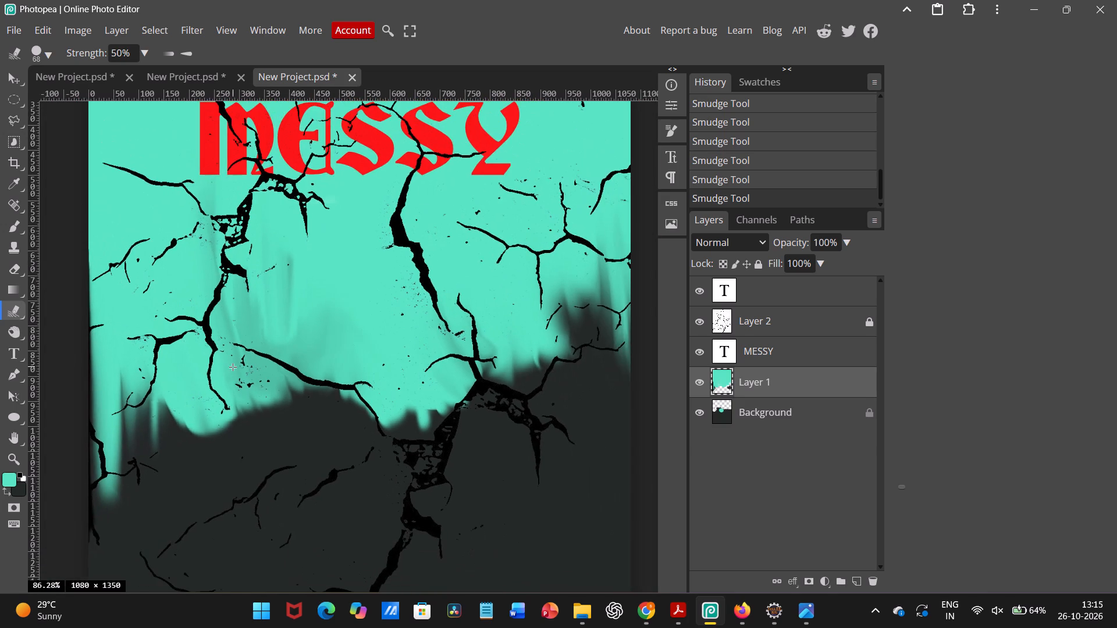
# Smudge the turquoise outwards past the canvas's left edge with short diagonal strokes beside the thin cracks.
pyautogui.hscroll(1, 207, 370)
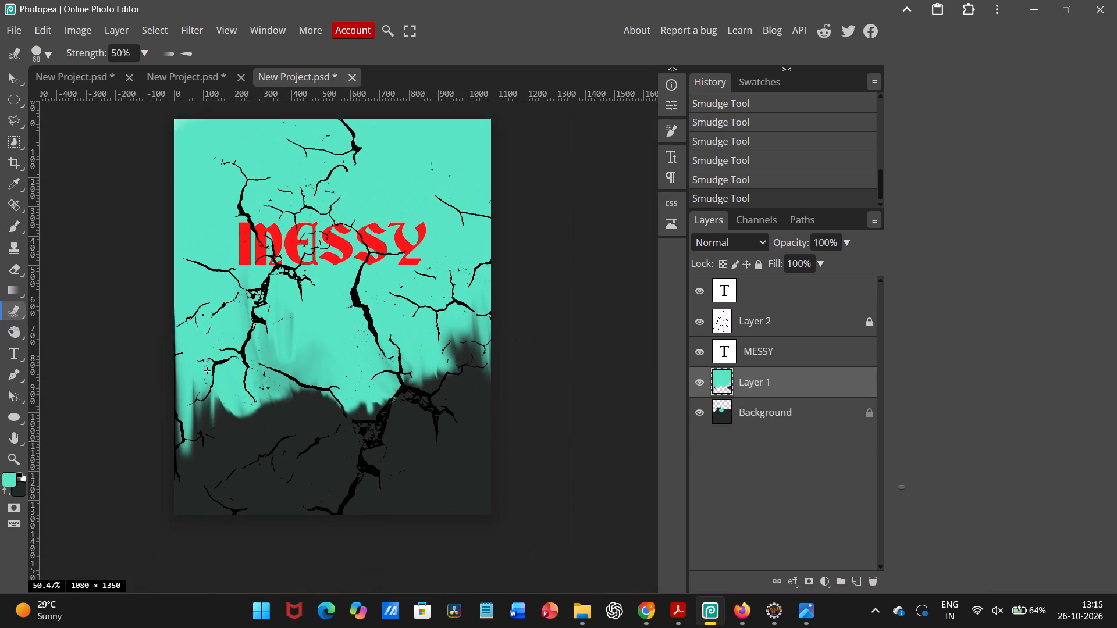
pyautogui.moveTo(193, 359); pyautogui.dragTo(211, 392)
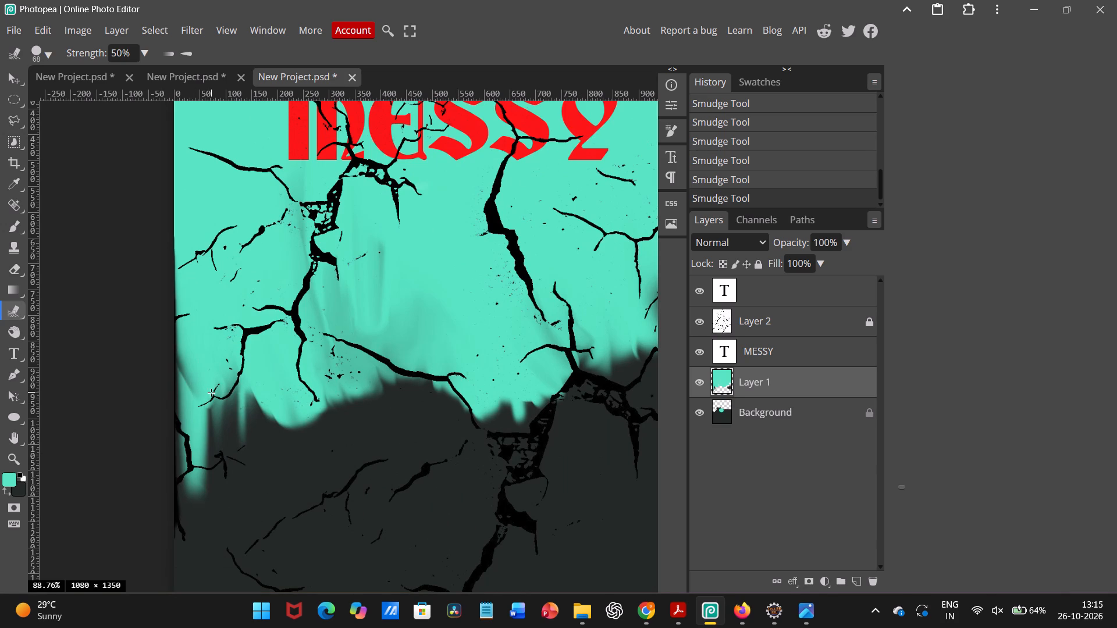
pyautogui.moveTo(211, 392); pyautogui.dragTo(212, 392)
pyautogui.moveTo(185, 354); pyautogui.dragTo(166, 401)
pyautogui.moveTo(179, 329); pyautogui.dragTo(147, 397)
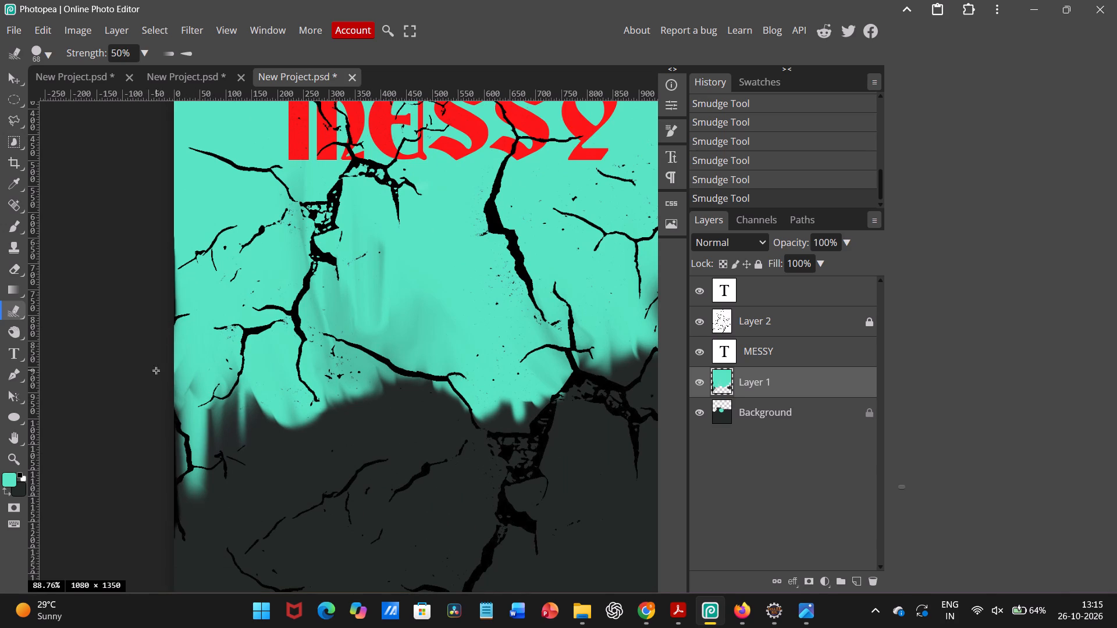
pyautogui.moveTo(210, 267); pyautogui.dragTo(139, 325)
pyautogui.moveTo(215, 276); pyautogui.dragTo(171, 313)
pyautogui.moveTo(201, 256); pyautogui.dragTo(151, 281)
pyautogui.moveTo(199, 240); pyautogui.dragTo(154, 252)
pyautogui.moveTo(209, 223); pyautogui.dragTo(149, 245)
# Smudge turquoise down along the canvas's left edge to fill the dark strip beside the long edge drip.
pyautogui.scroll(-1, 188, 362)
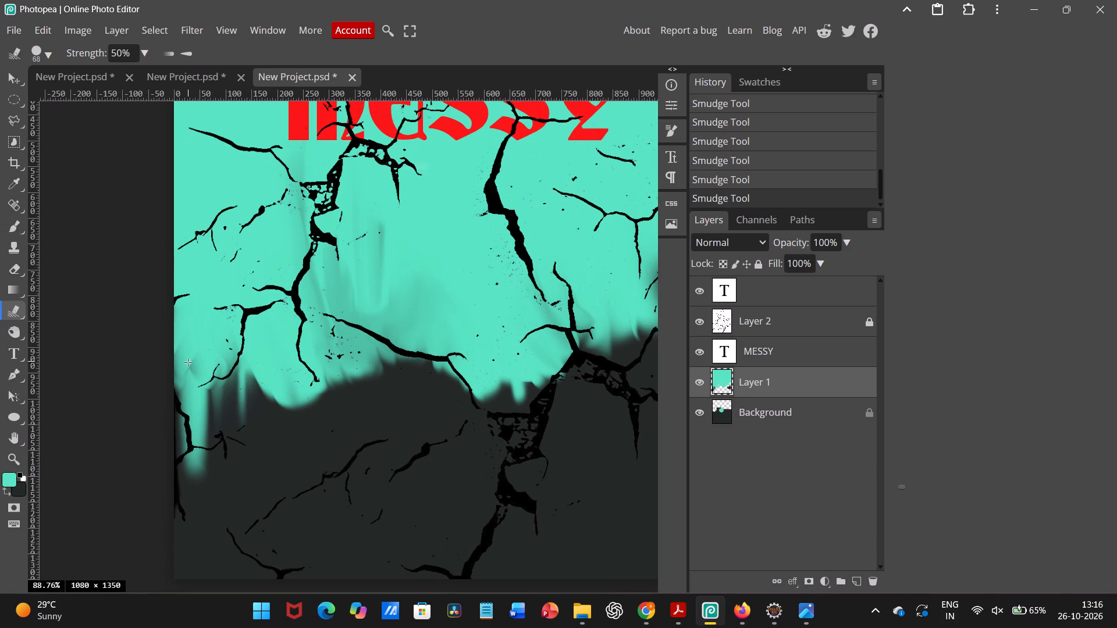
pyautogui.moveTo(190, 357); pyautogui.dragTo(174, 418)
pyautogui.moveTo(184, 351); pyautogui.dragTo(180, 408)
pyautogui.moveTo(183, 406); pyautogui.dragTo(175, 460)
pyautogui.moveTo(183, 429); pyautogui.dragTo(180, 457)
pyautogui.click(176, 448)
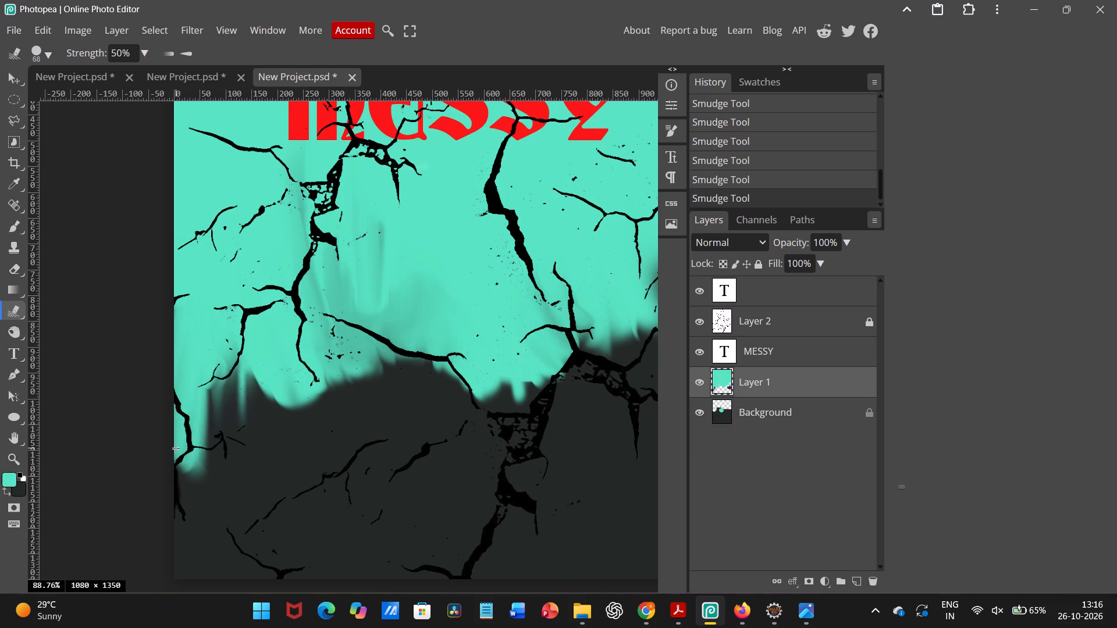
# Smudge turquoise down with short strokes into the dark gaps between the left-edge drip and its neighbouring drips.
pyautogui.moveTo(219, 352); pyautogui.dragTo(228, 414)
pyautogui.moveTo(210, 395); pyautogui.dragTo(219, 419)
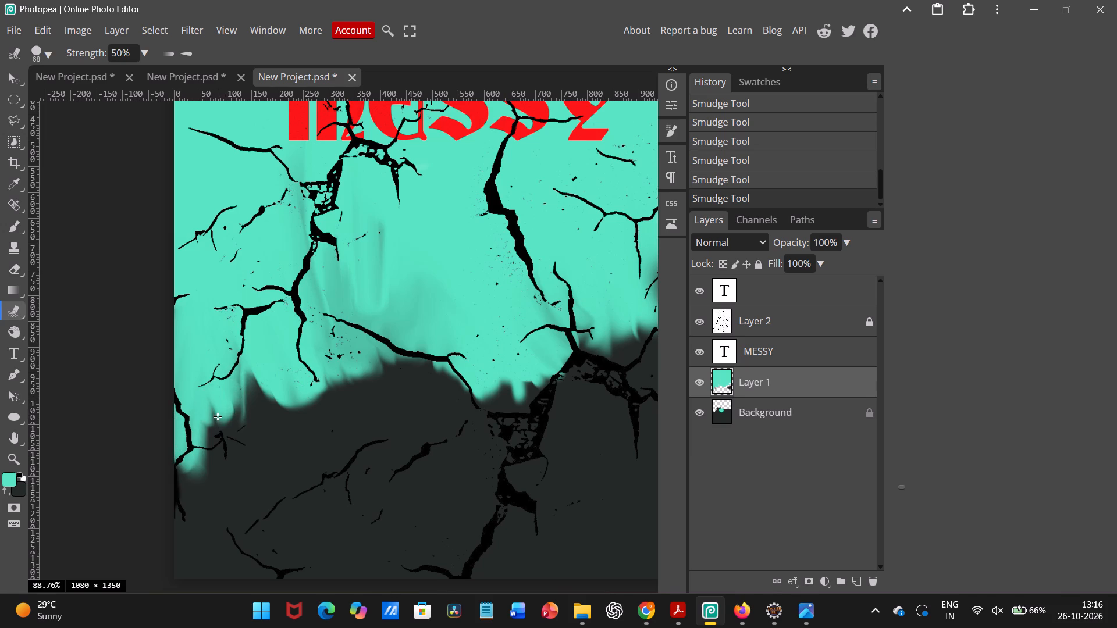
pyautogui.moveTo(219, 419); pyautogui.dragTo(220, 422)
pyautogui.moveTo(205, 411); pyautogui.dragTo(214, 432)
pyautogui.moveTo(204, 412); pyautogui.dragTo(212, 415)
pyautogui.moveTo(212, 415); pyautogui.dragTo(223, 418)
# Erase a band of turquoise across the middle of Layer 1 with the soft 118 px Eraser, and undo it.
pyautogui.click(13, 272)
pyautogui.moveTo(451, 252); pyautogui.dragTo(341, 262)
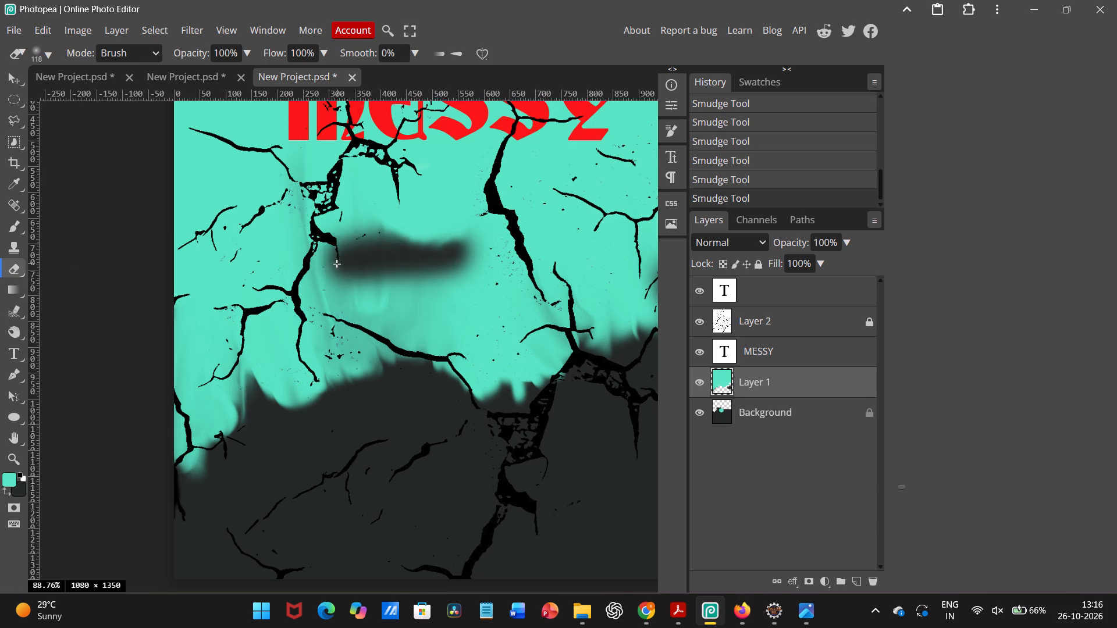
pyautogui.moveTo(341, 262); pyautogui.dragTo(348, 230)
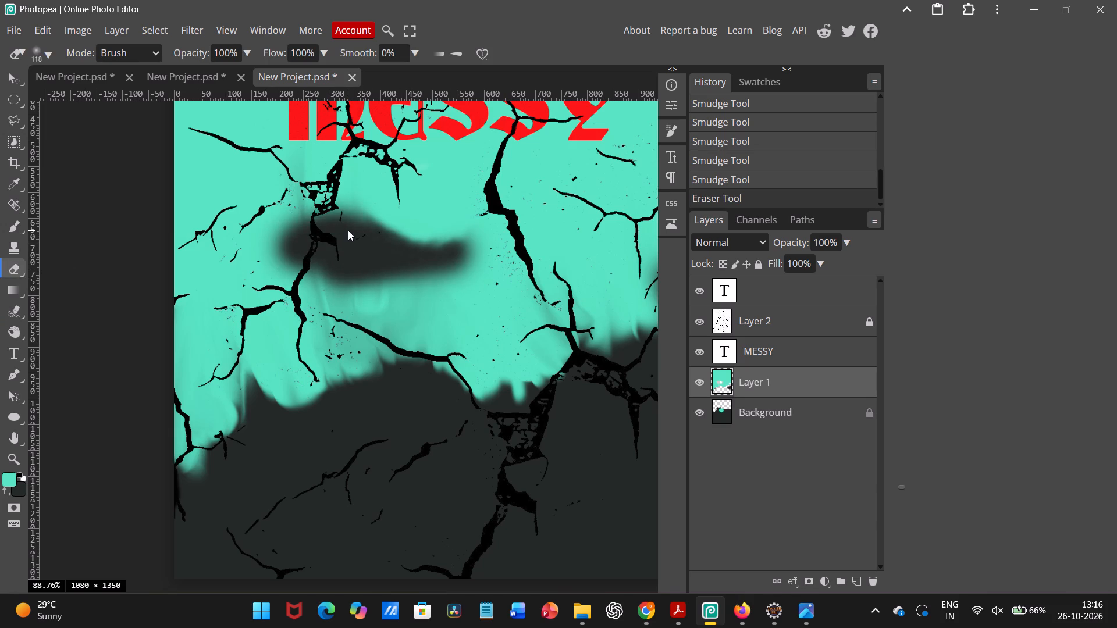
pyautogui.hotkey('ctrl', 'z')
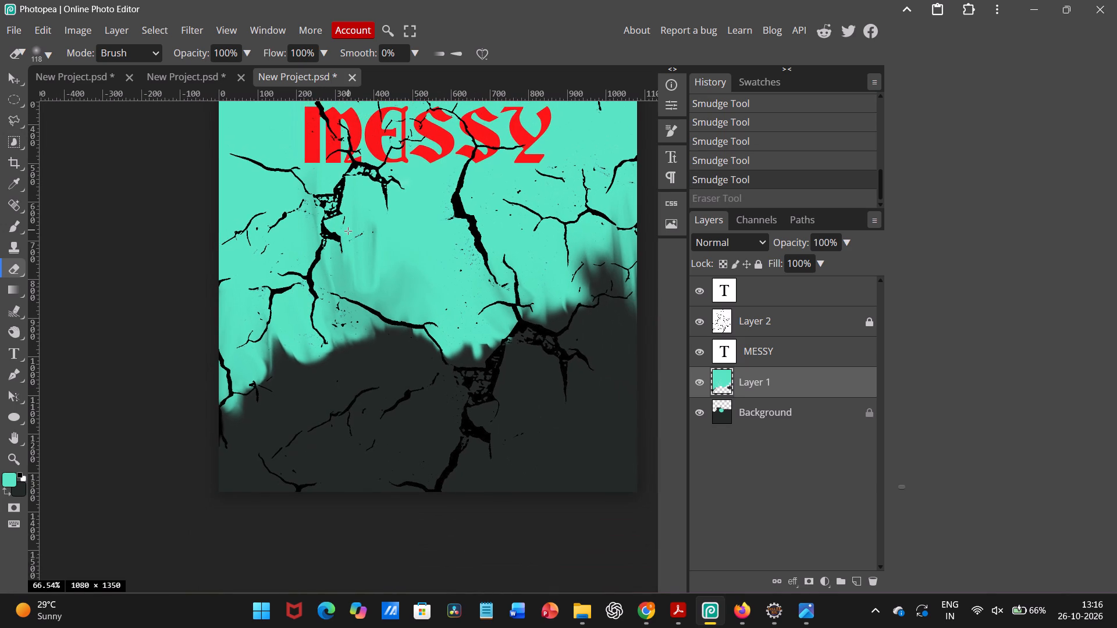
# Hide the Background layer.
pyautogui.click(700, 409)
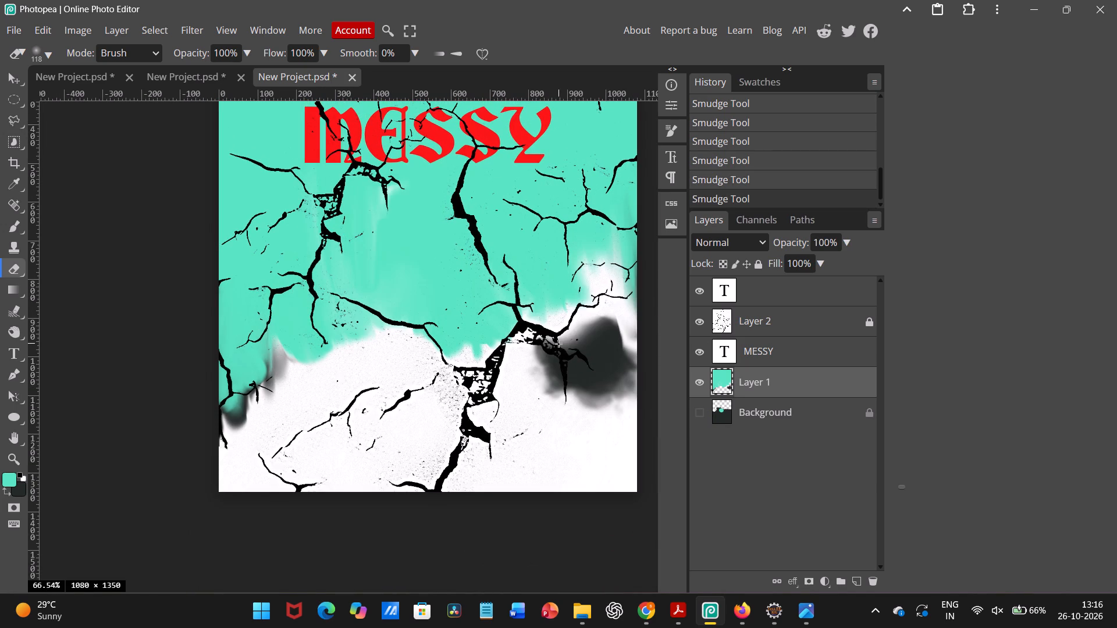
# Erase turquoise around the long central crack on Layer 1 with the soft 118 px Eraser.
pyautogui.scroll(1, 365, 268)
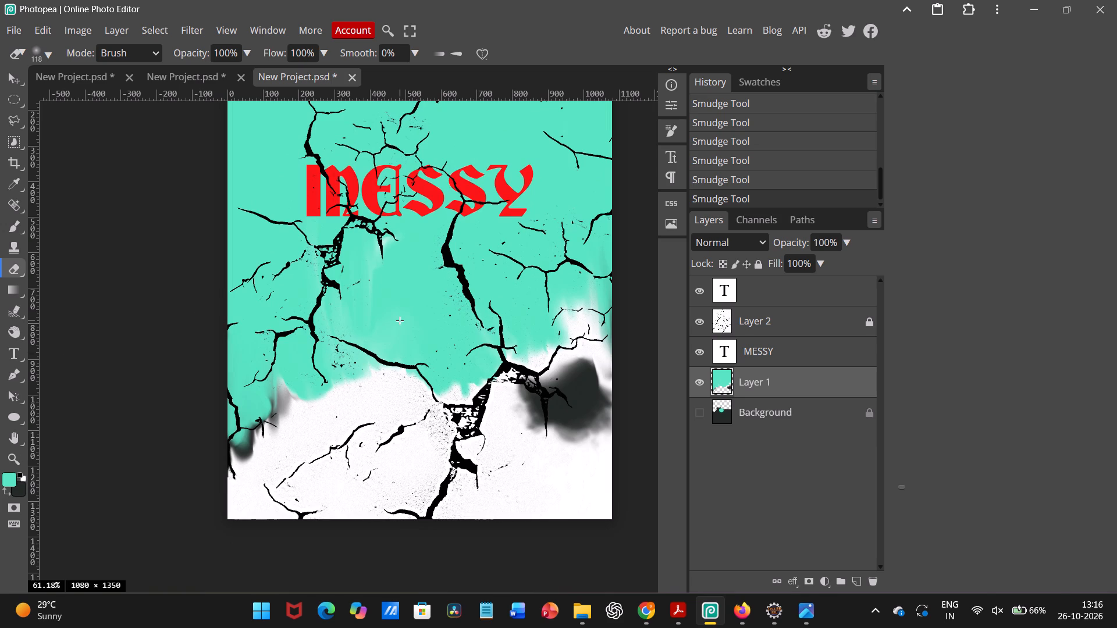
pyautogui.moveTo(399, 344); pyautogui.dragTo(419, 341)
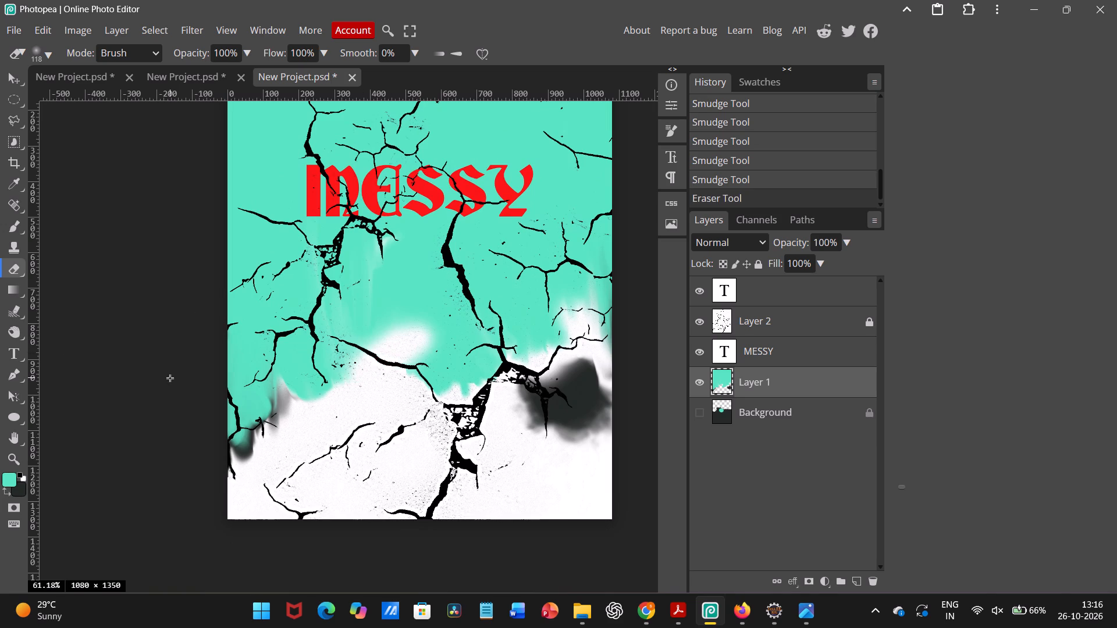
# Paint turquoise over all remaining white and dark areas of Layer 1 with the 375 px Brush, covering the whole lower canvas.
pyautogui.click(15, 223)
pyautogui.moveTo(313, 373); pyautogui.dragTo(367, 372)
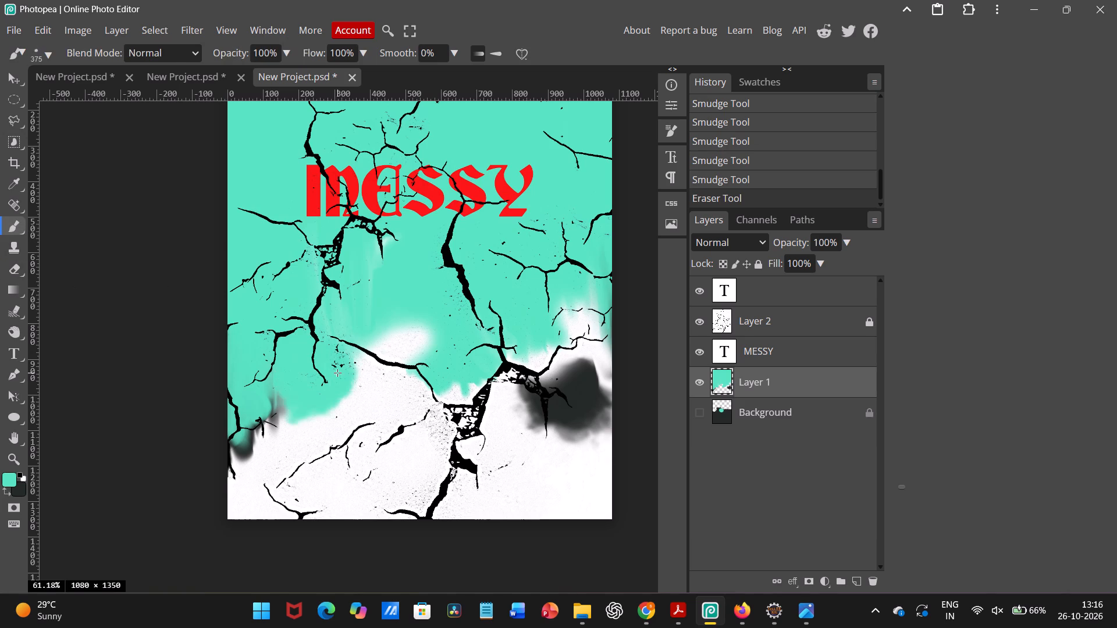
pyautogui.moveTo(367, 372); pyautogui.dragTo(375, 267)
pyautogui.moveTo(375, 267); pyautogui.dragTo(240, 526)
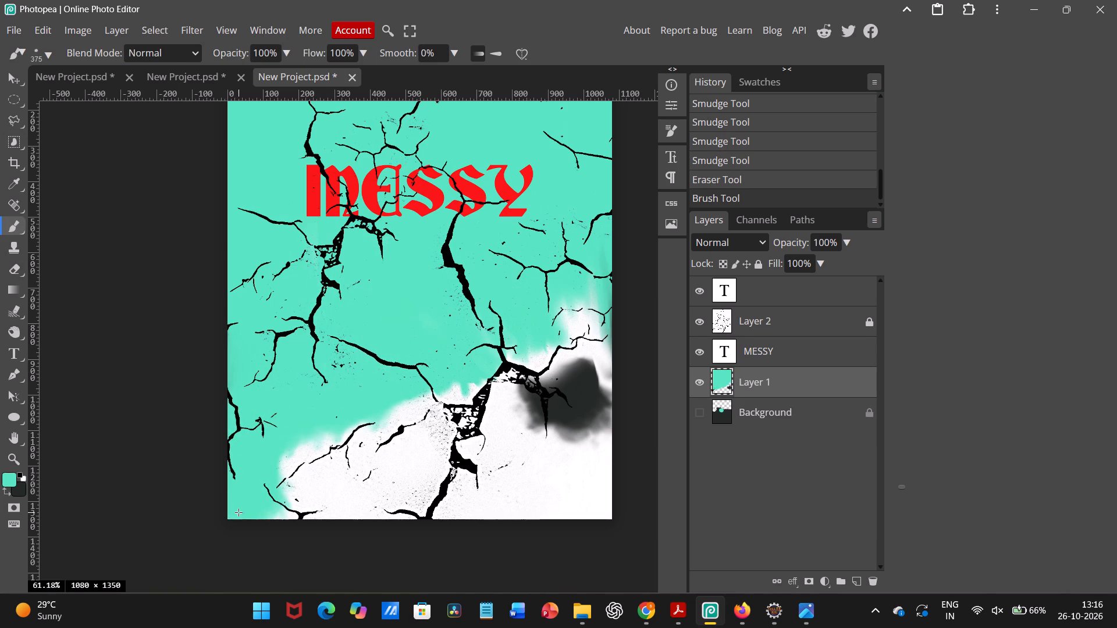
pyautogui.moveTo(240, 526); pyautogui.dragTo(366, 415)
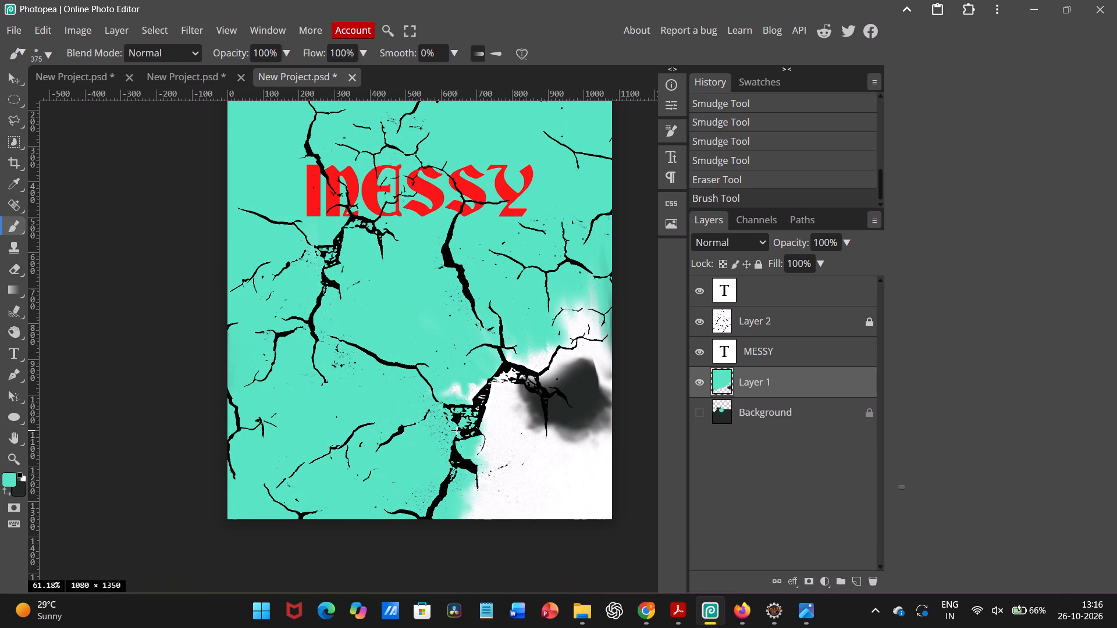
pyautogui.moveTo(366, 415); pyautogui.dragTo(550, 324)
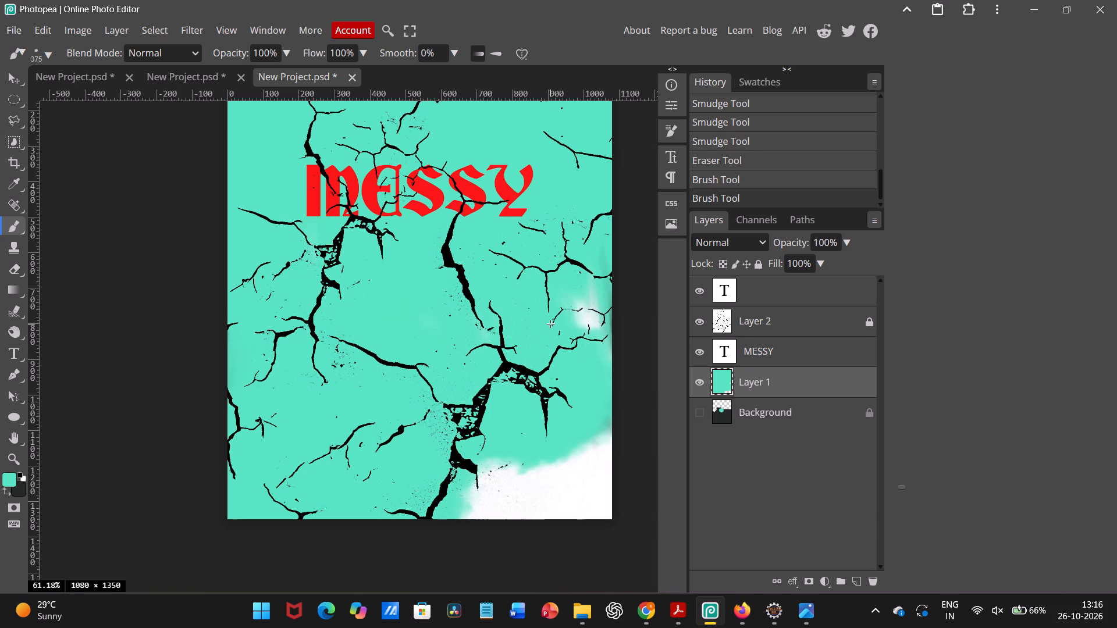
pyautogui.moveTo(563, 335); pyautogui.dragTo(469, 510)
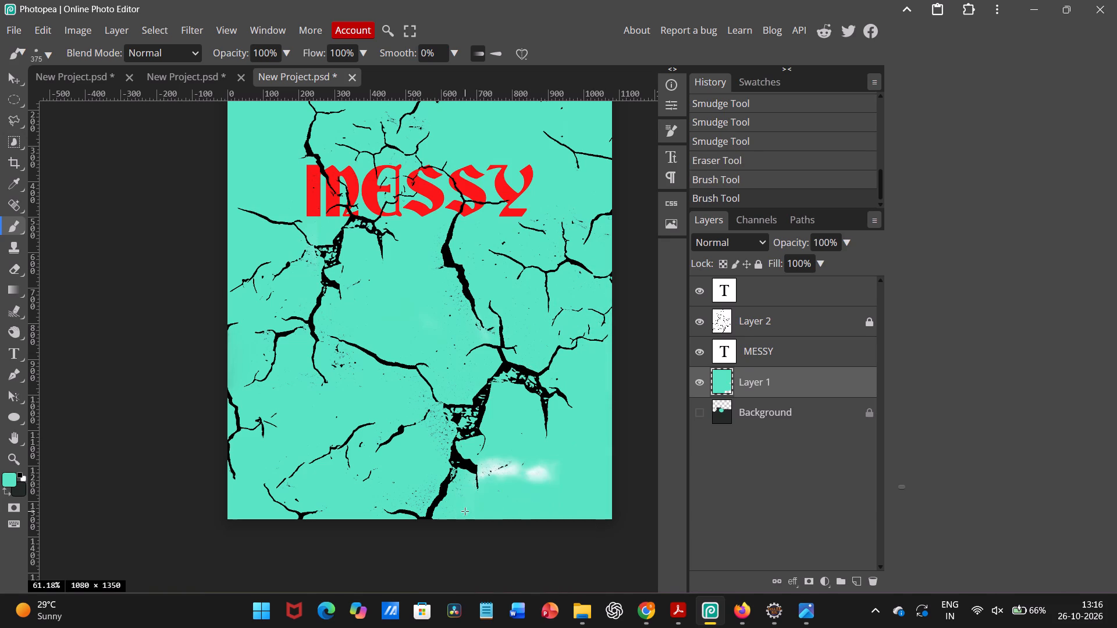
pyautogui.moveTo(469, 510); pyautogui.dragTo(507, 469)
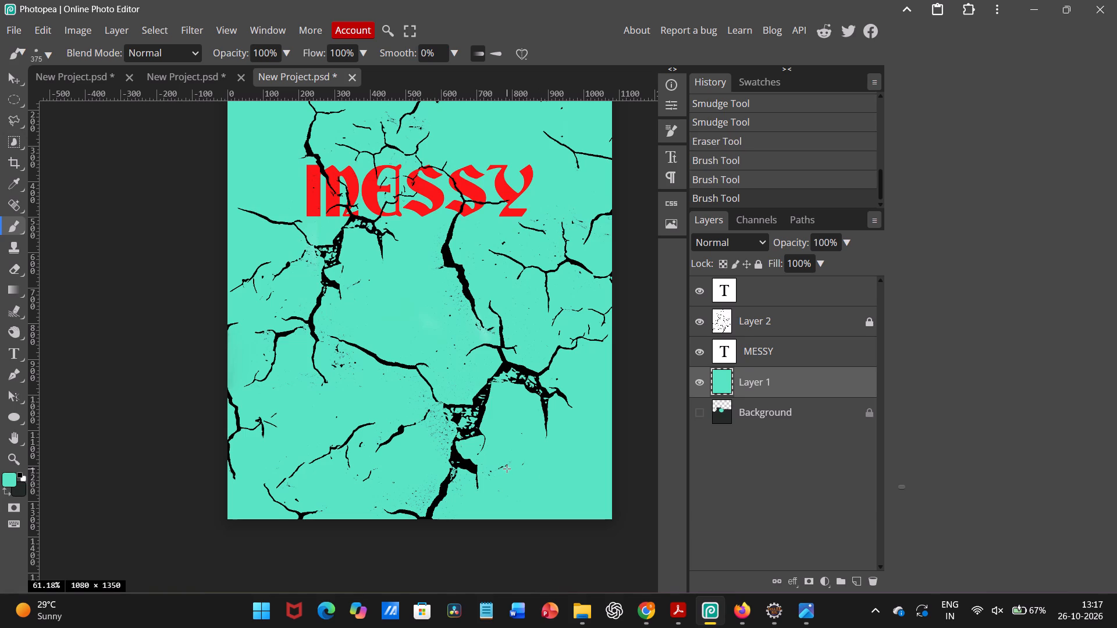
pyautogui.scroll(1, 507, 469)
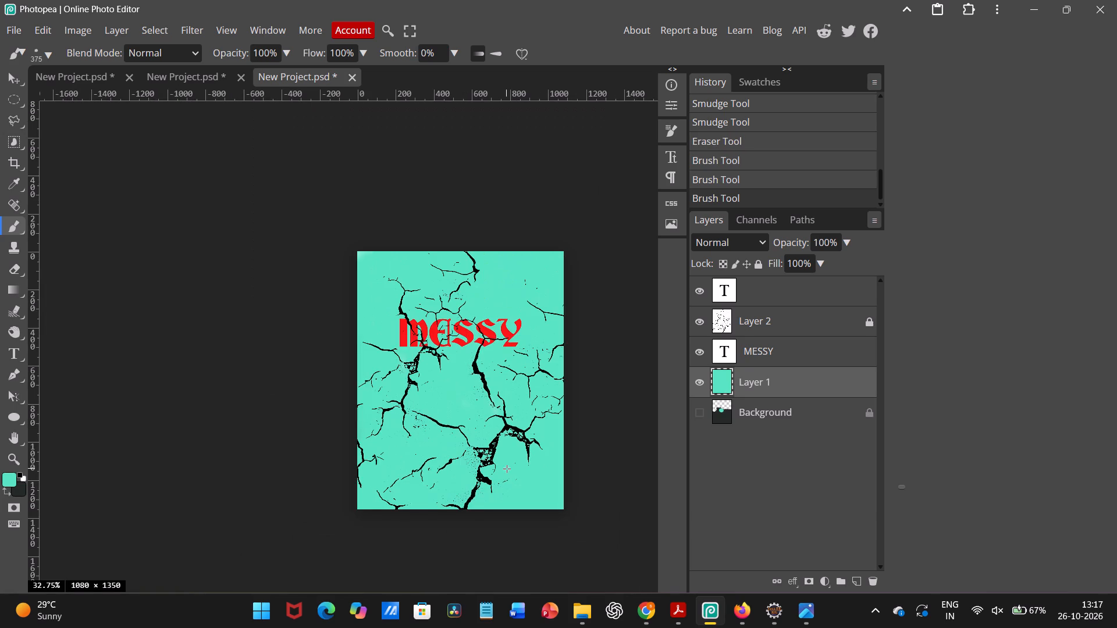
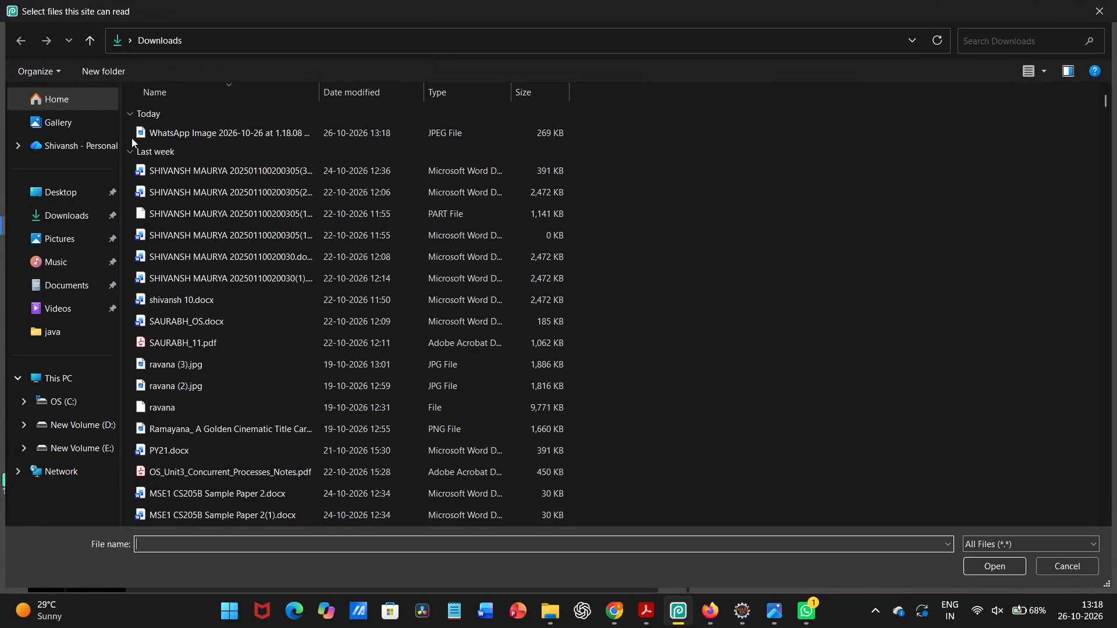
# Open the downloaded image WhatsApp Image 2026-10-26 at 1.18.08 PM.jpg as a new document.
pyautogui.click(177, 129)
pyautogui.click(969, 559)
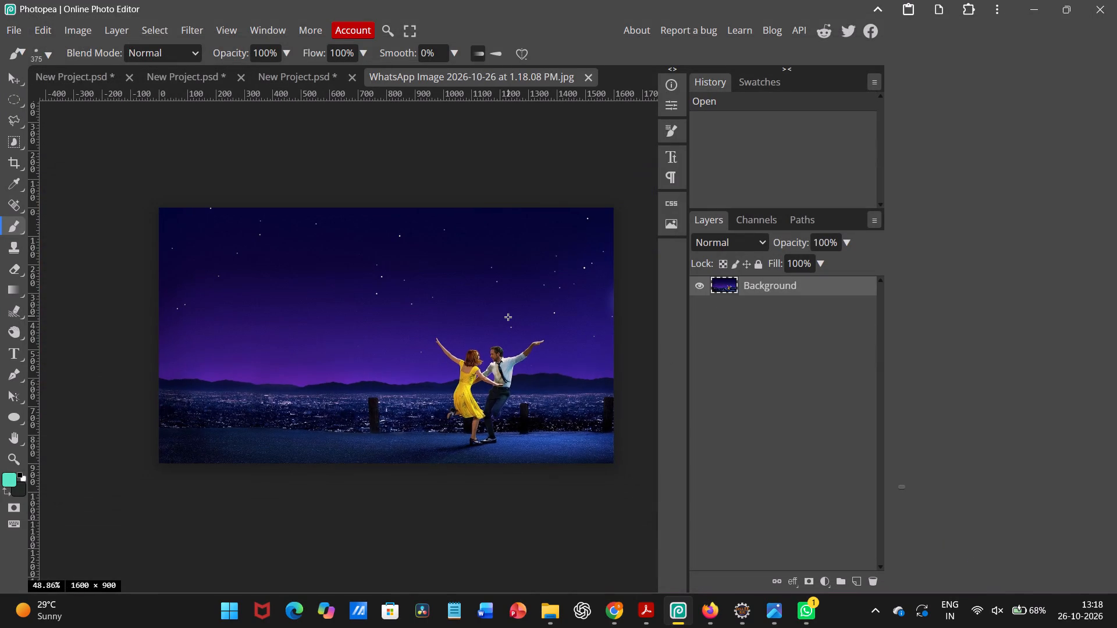
# Start a text layer in the starry sky near the image's upper-left corner and set its font size to 150 px.
pyautogui.click(15, 356)
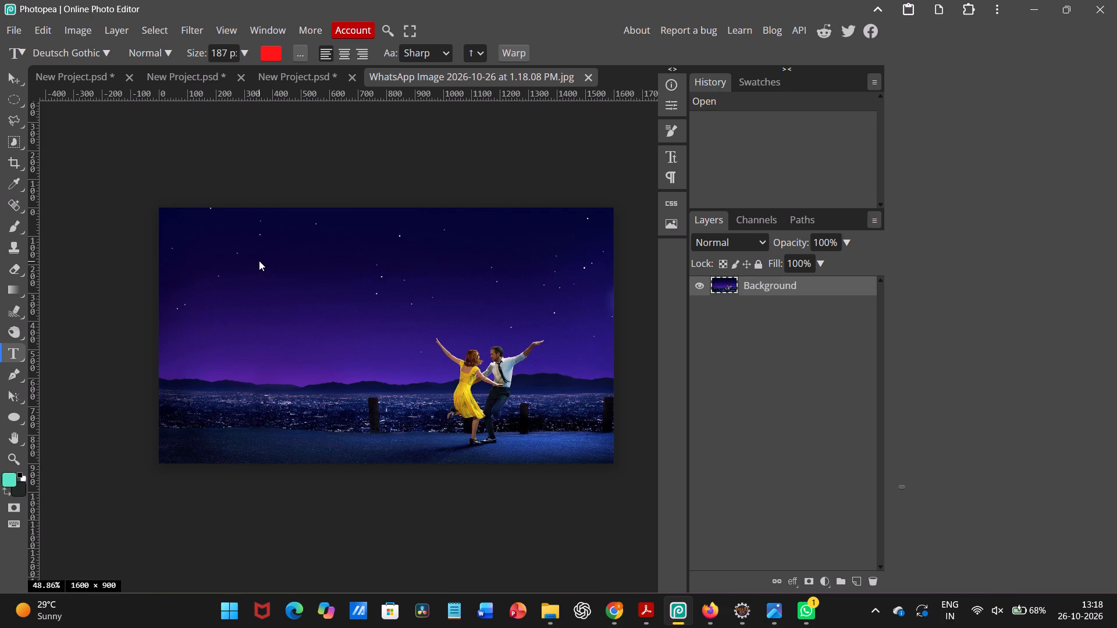
pyautogui.click(230, 249)
pyautogui.moveTo(230, 249); pyautogui.dragTo(193, 258)
pyautogui.moveTo(193, 258); pyautogui.dragTo(188, 270)
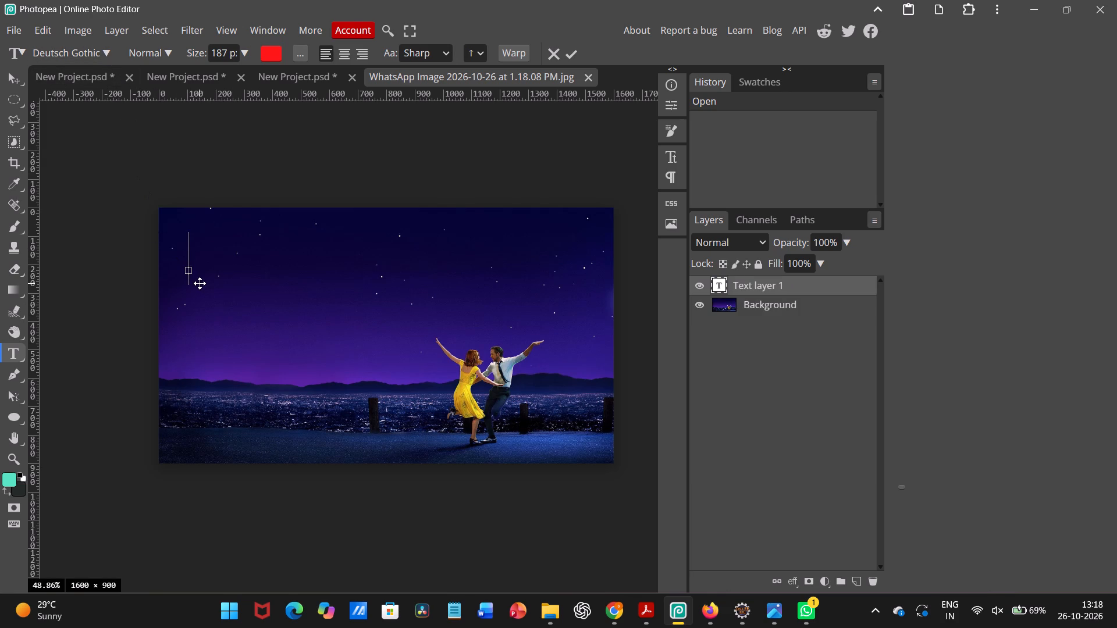
pyautogui.moveTo(200, 283); pyautogui.dragTo(200, 290)
pyautogui.moveTo(198, 52); pyautogui.dragTo(177, 55)
pyautogui.moveTo(177, 55); pyautogui.dragTo(176, 54)
pyautogui.click(207, 237)
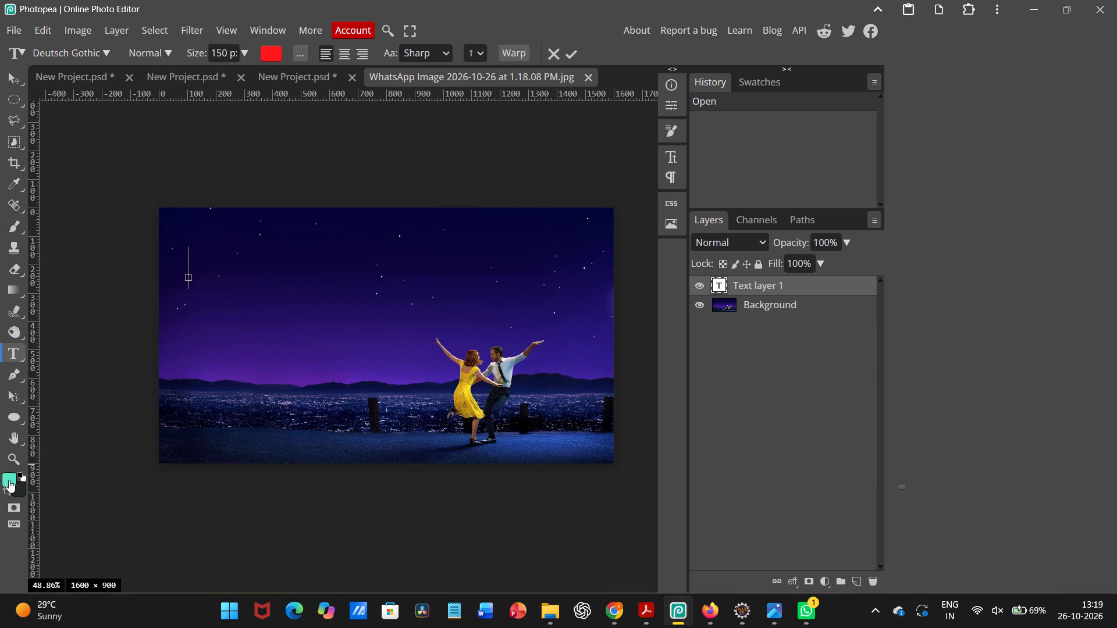
# Set the foreground colour to the near-white f7f7f7.
pyautogui.click(9, 479)
pyautogui.moveTo(282, 244); pyautogui.dragTo(101, 165)
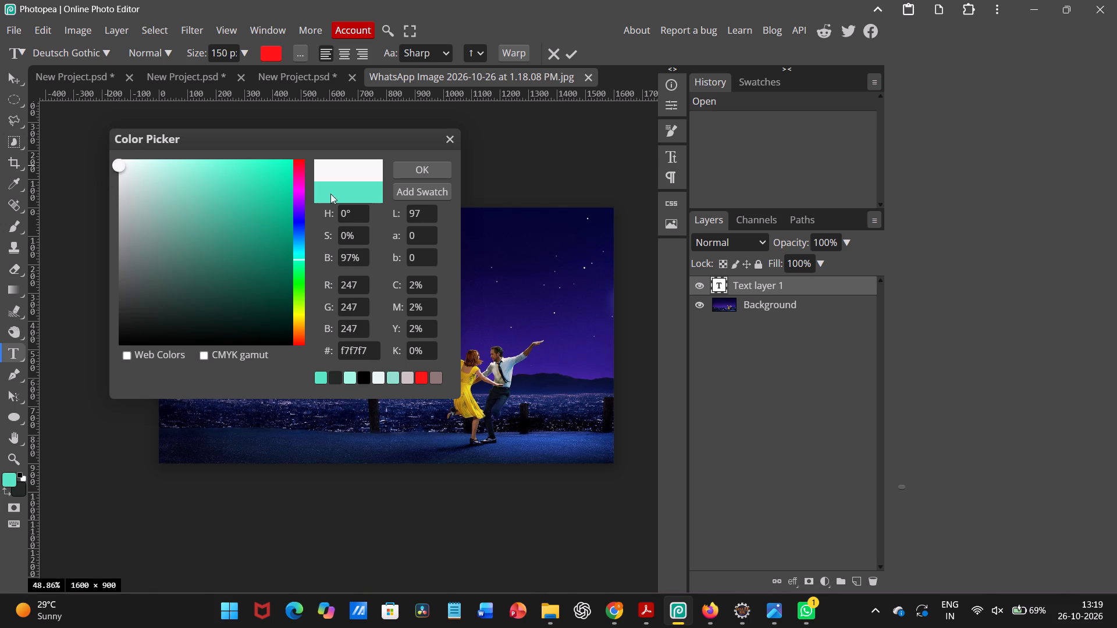
pyautogui.click(423, 174)
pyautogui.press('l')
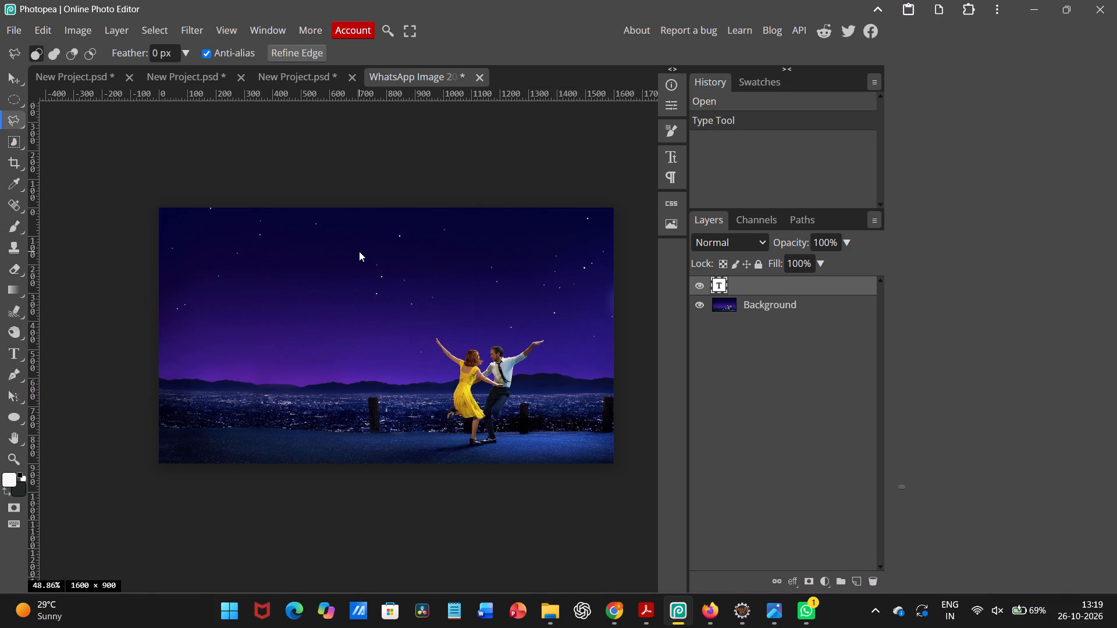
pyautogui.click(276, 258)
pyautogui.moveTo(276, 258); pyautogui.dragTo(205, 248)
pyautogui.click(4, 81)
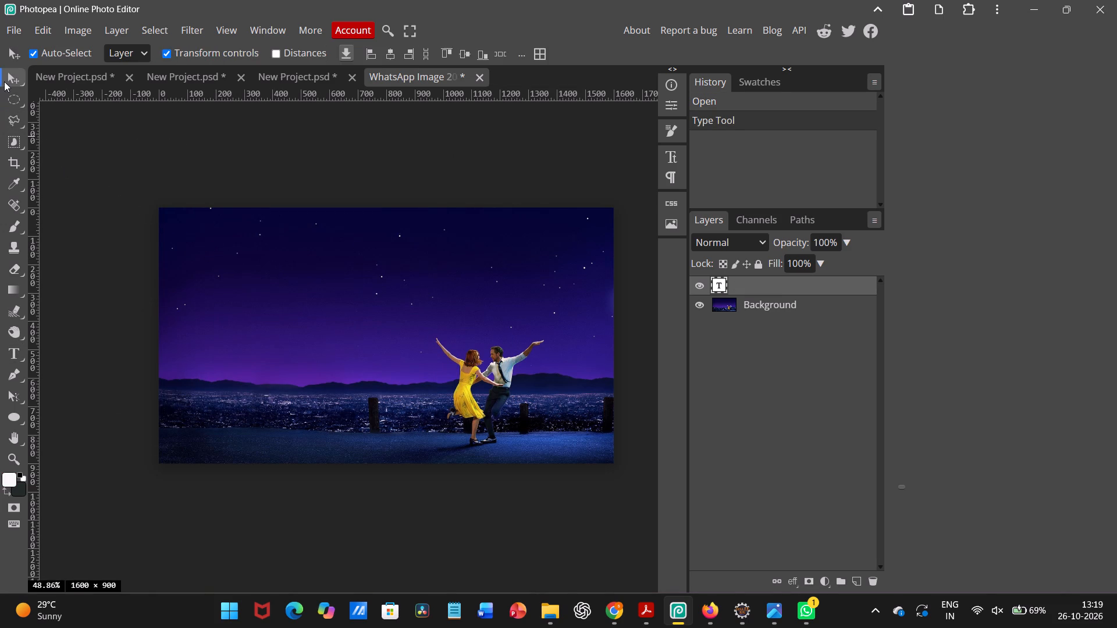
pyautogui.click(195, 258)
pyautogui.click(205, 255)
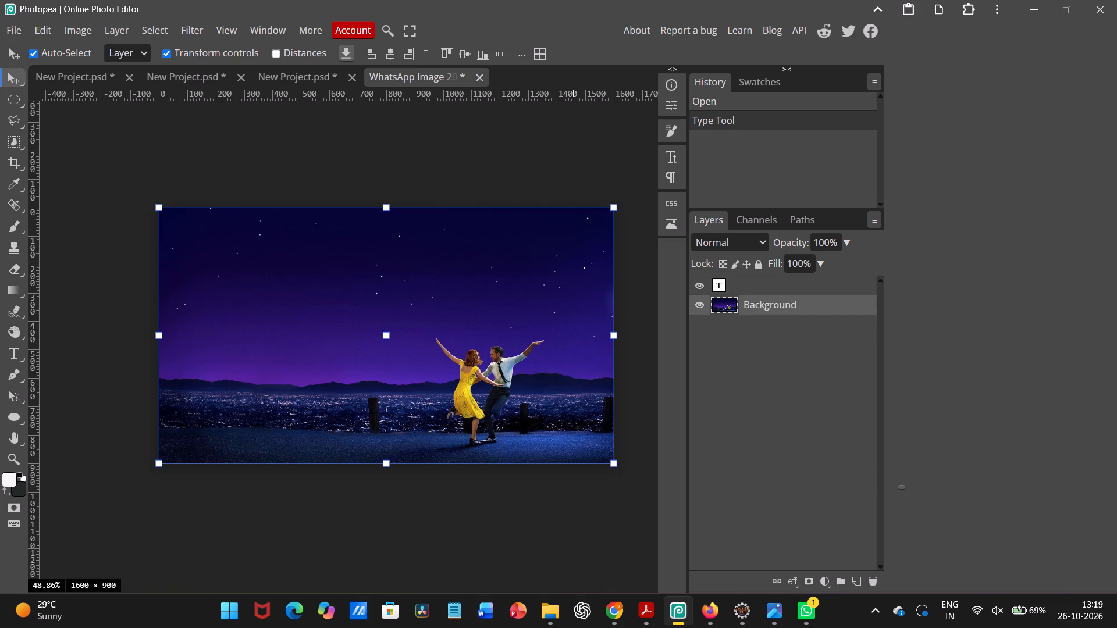
# Start a new text layer in the upper-left sky of the photo and set its text colour to f0f0f0.
pyautogui.click(17, 351)
pyautogui.click(186, 235)
pyautogui.moveTo(186, 235); pyautogui.dragTo(188, 285)
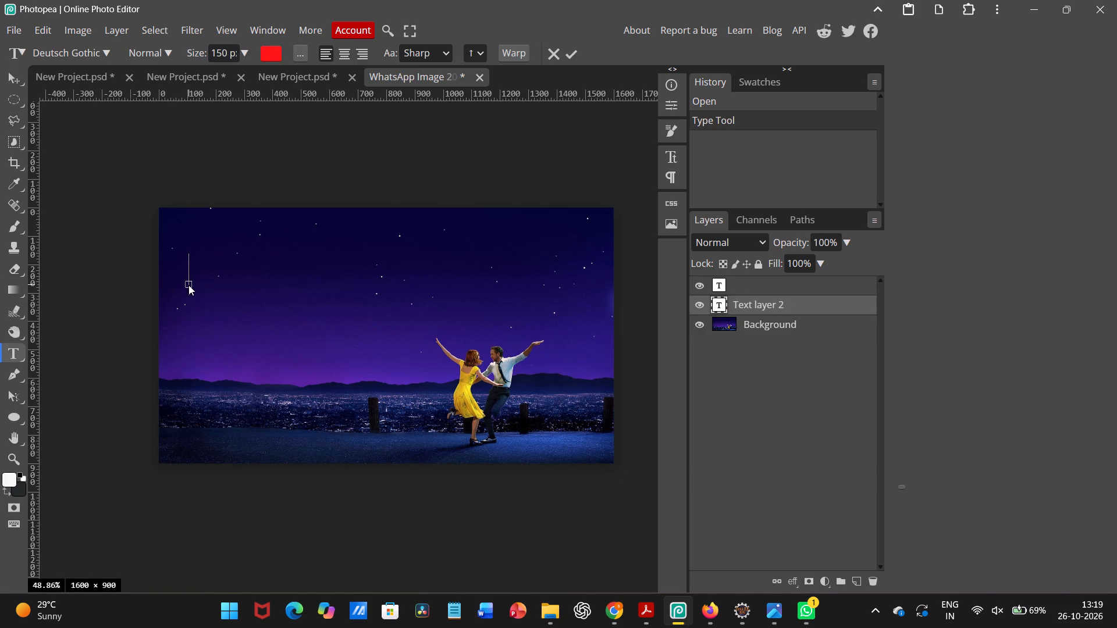
pyautogui.moveTo(188, 285); pyautogui.dragTo(187, 295)
pyautogui.press('l')
pyautogui.press('BackSpace')
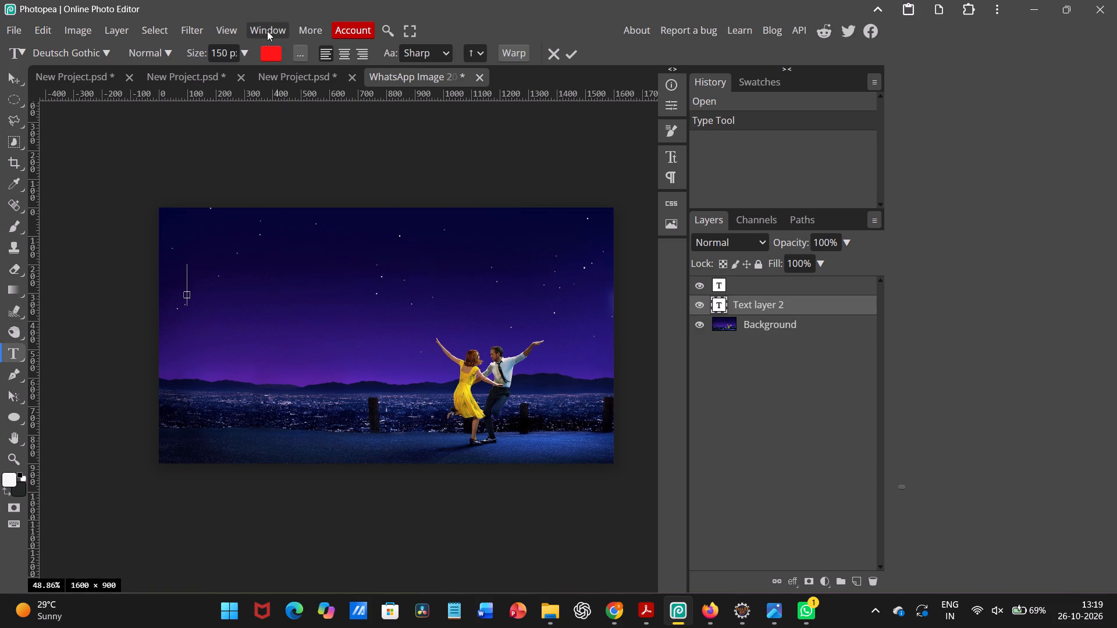
pyautogui.click(268, 55)
pyautogui.moveTo(190, 177); pyautogui.dragTo(88, 170)
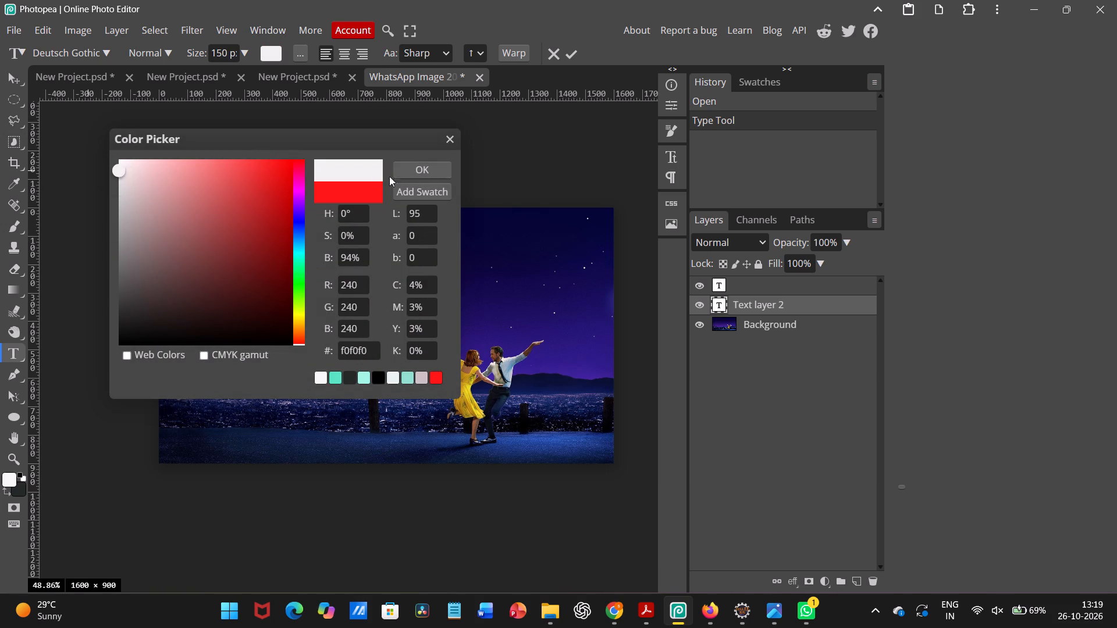
pyautogui.click(405, 173)
# Enter the title text "Lala land" in 150 px Deutsch Gothic.
pyautogui.press('l')
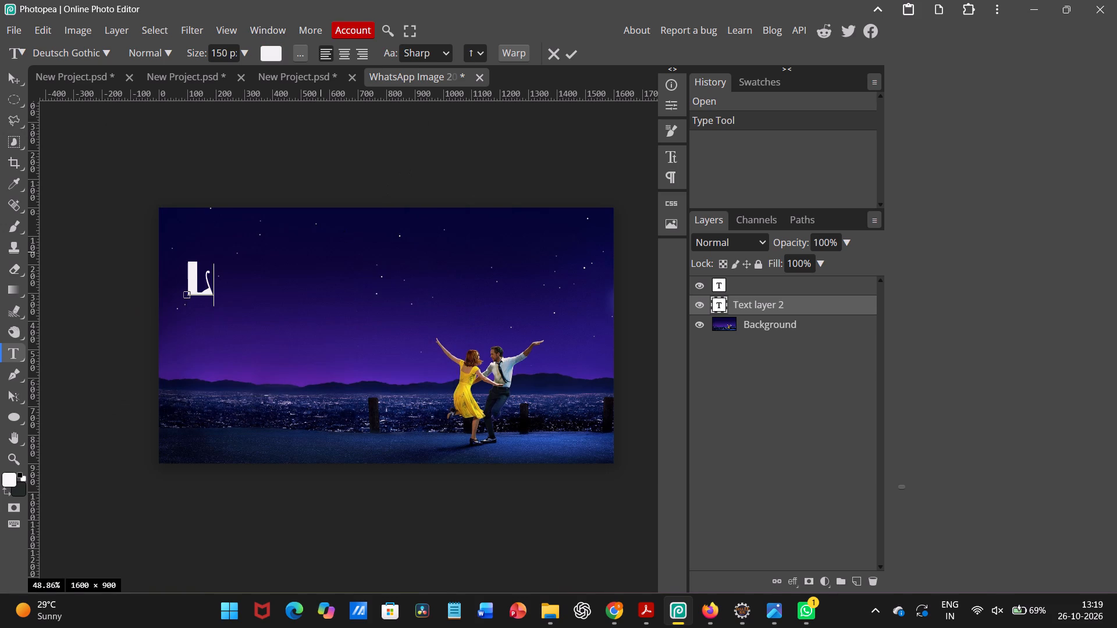
pyautogui.press('a')
pyautogui.press('l')
pyautogui.press('BackSpace')
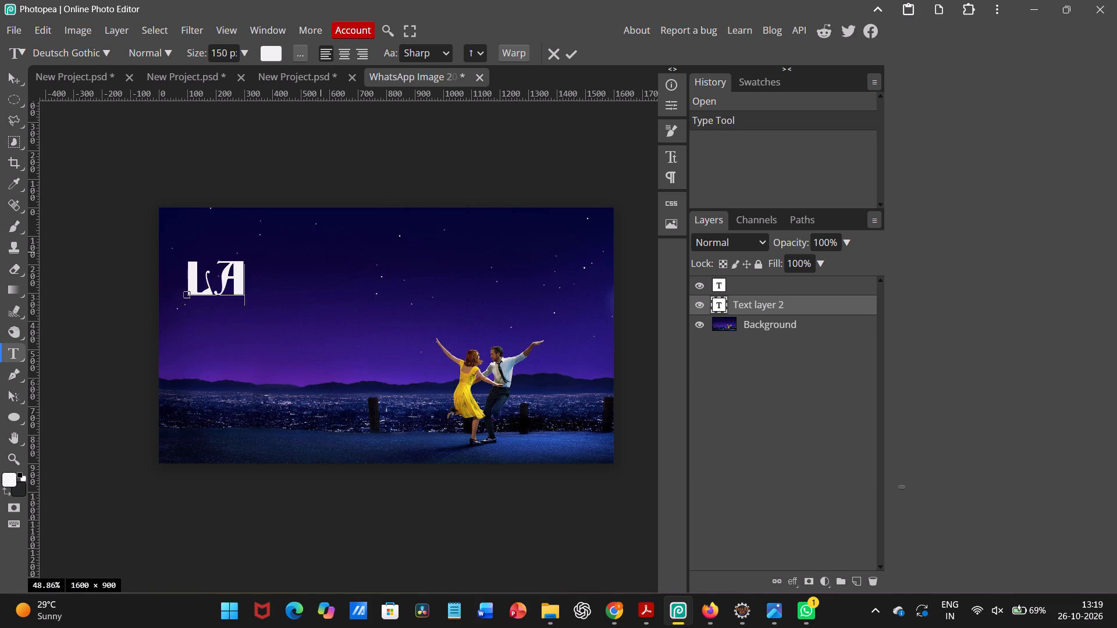
pyautogui.press('BackSpace')
pyautogui.write('ala')
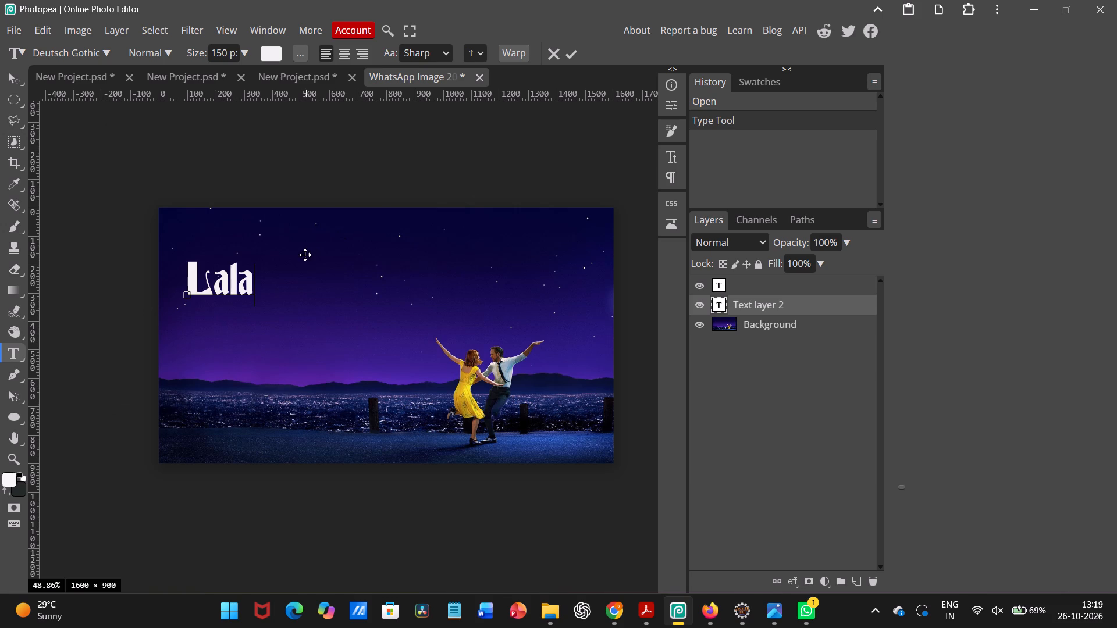
pyautogui.press('space')
pyautogui.write('land')
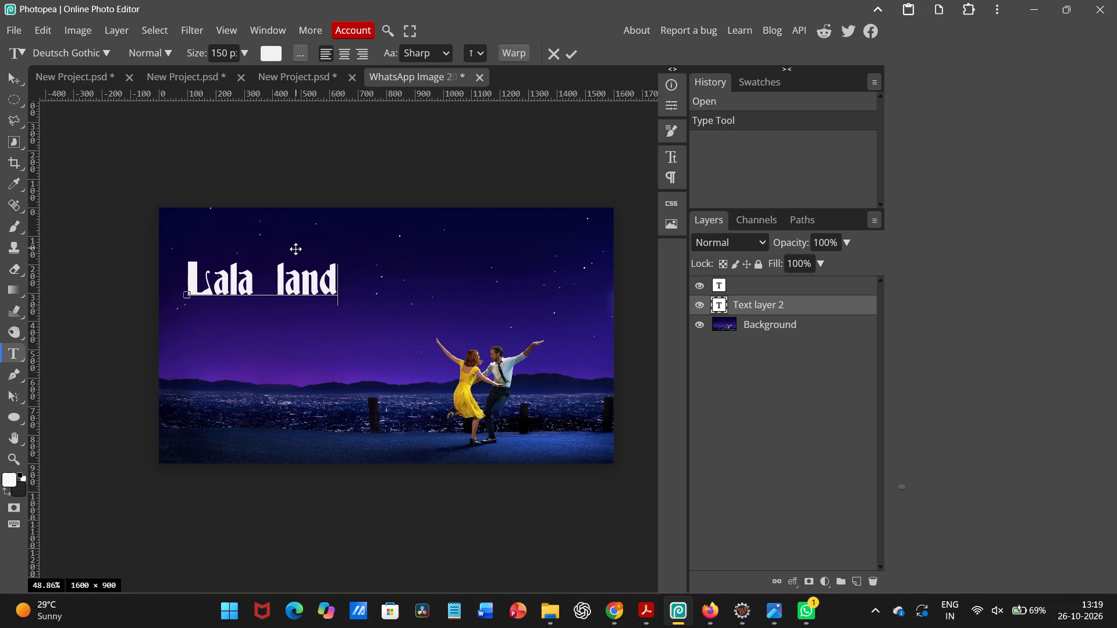
# Correct the title to read "La La Land" with each word capitalised and shift it slightly down.
pyautogui.click(213, 289)
pyautogui.click(230, 290)
pyautogui.press('space')
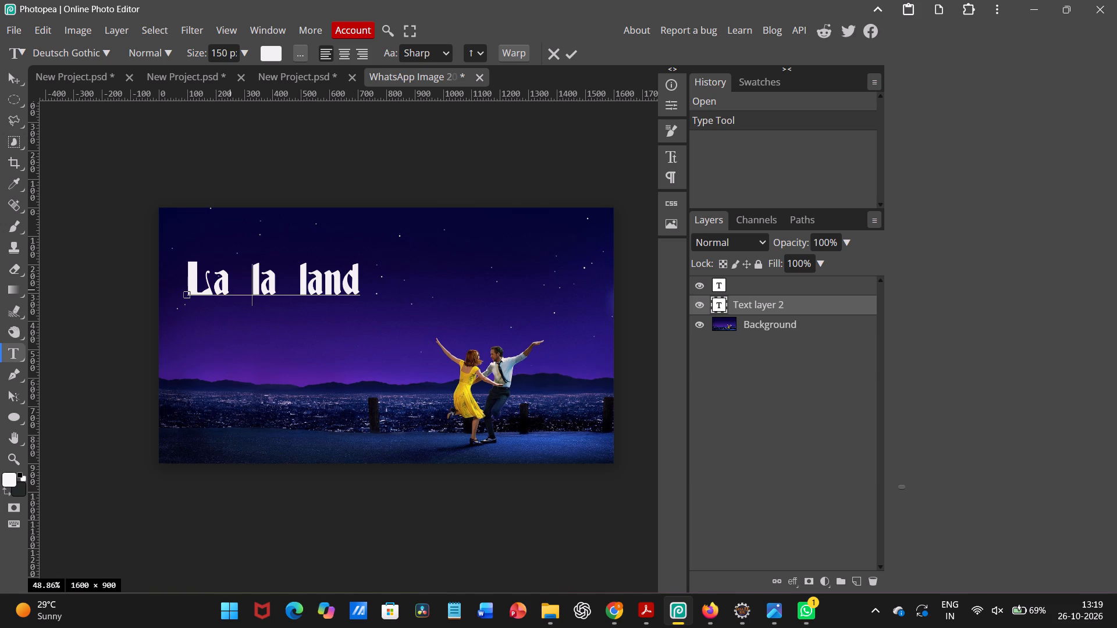
pyautogui.click(306, 284)
pyautogui.press('BackSpace')
pyautogui.press('l')
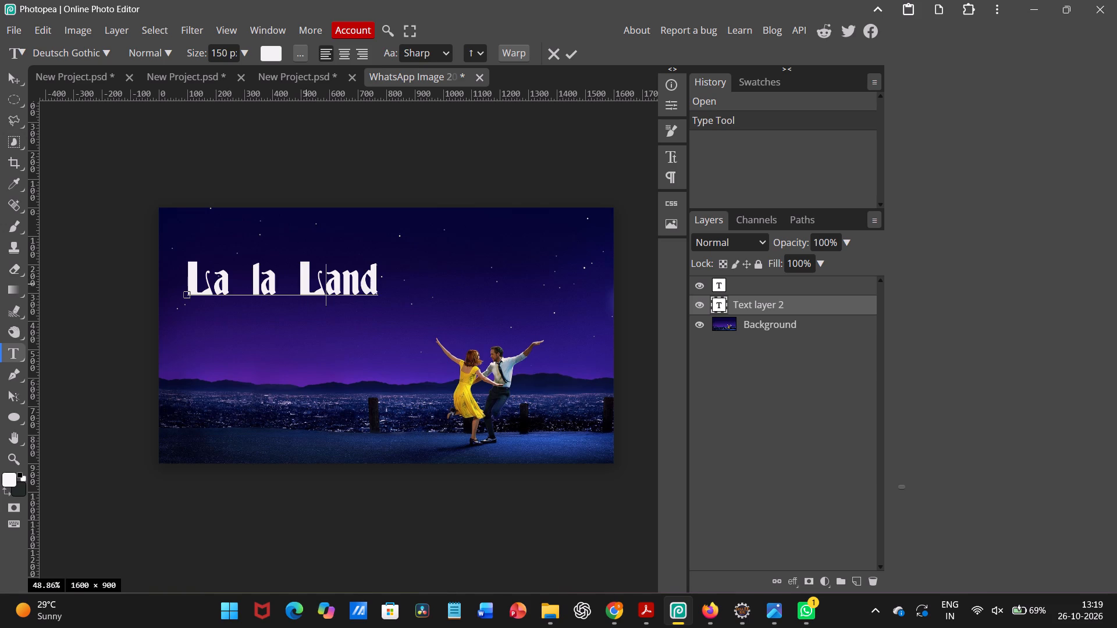
pyautogui.click(265, 280)
pyautogui.press('BackSpace')
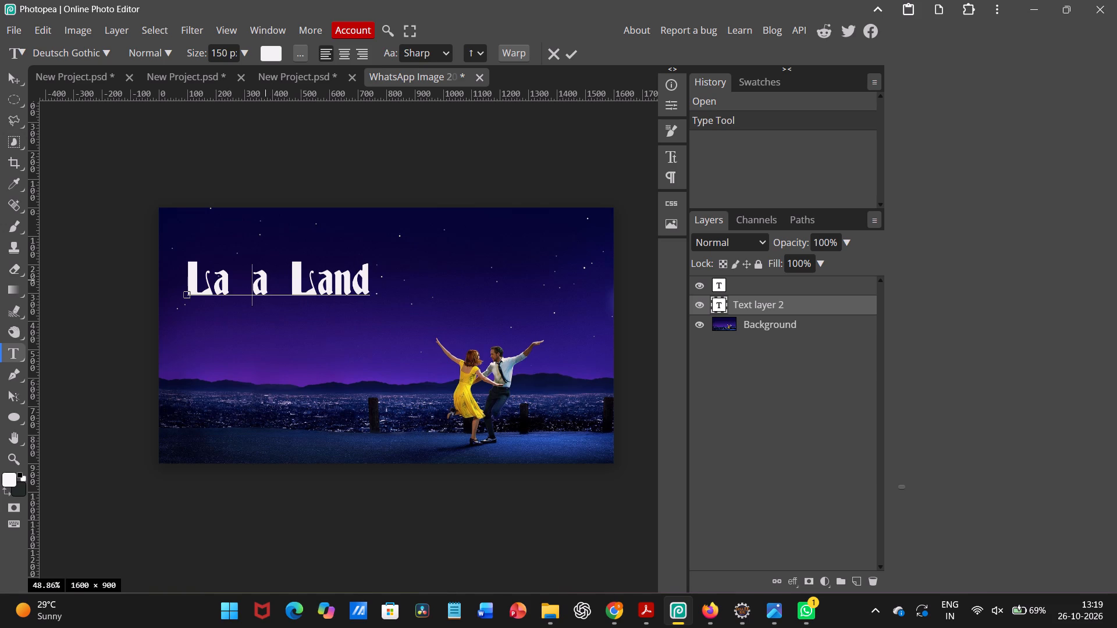
pyautogui.press('l')
pyautogui.moveTo(397, 309); pyautogui.dragTo(396, 318)
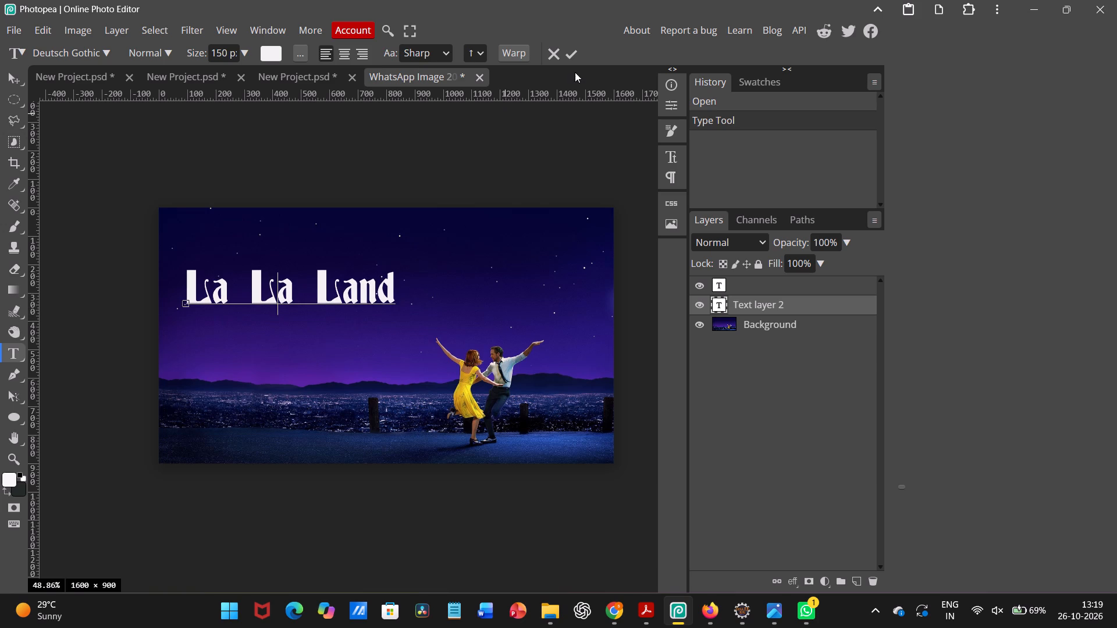
pyautogui.click(574, 60)
# Start another text layer just above the title's first word, with the Devroye Unicode font chosen.
pyautogui.click(547, 154)
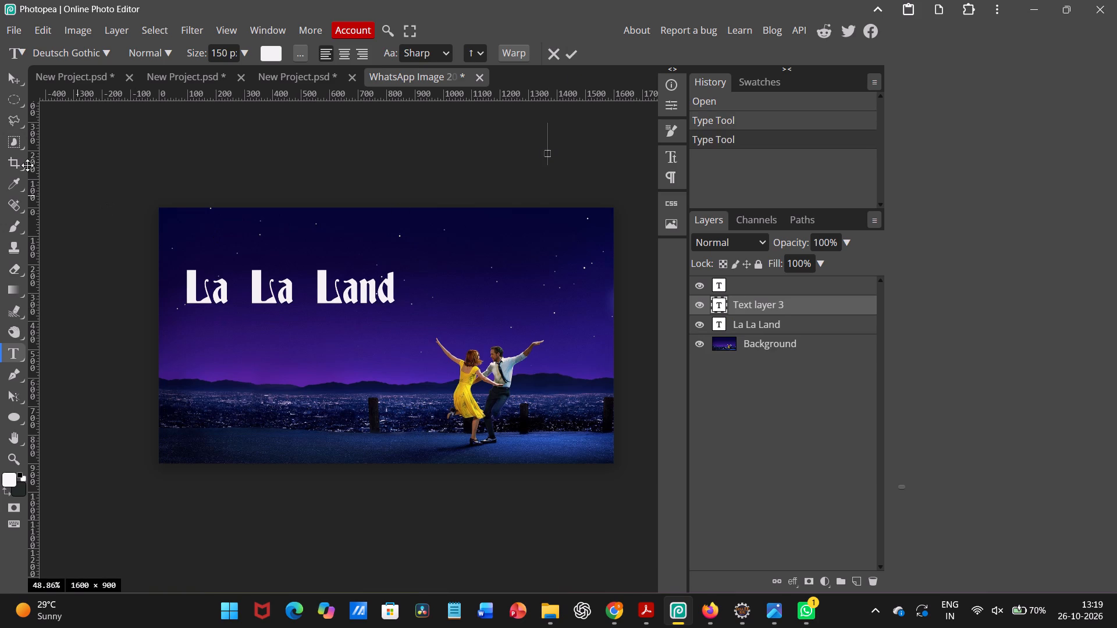
pyautogui.click(181, 248)
pyautogui.click(73, 52)
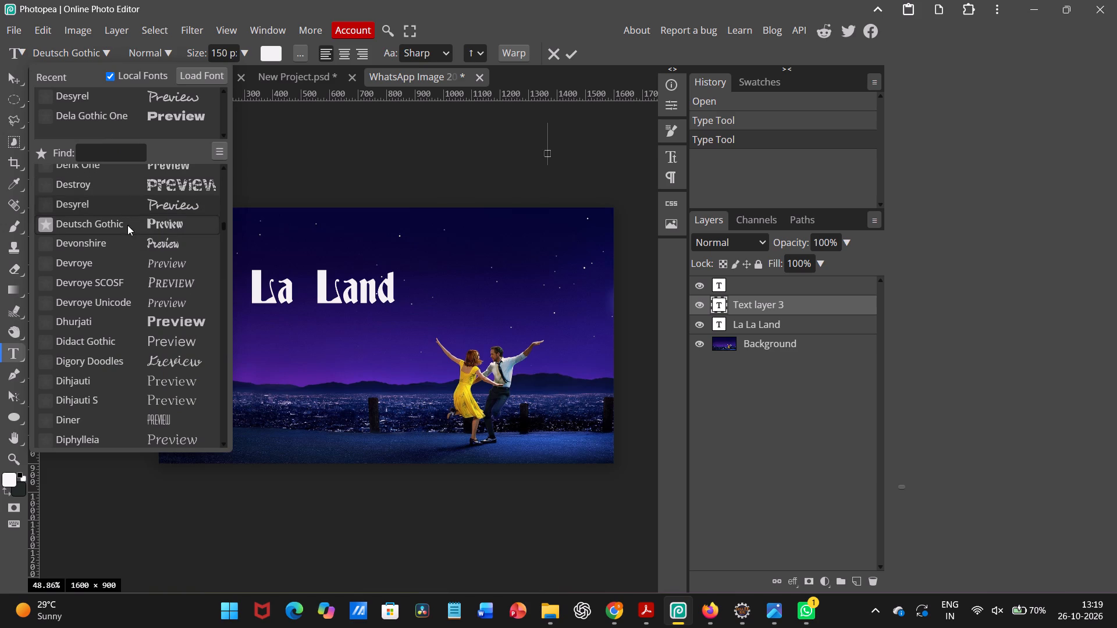
pyautogui.click(138, 301)
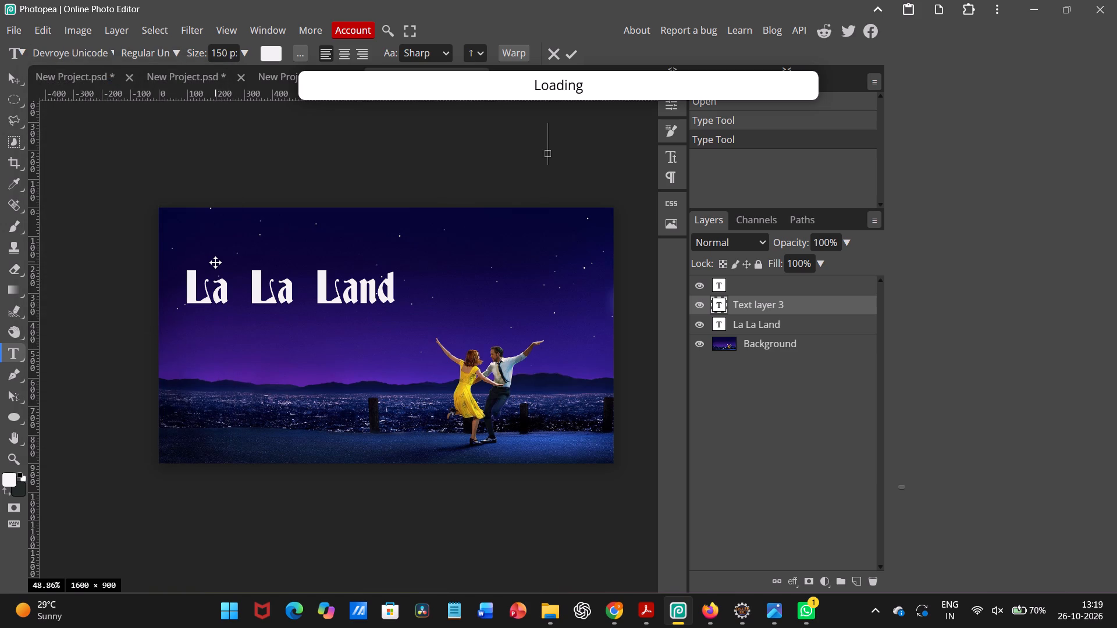
pyautogui.click(193, 255)
pyautogui.moveTo(193, 255); pyautogui.dragTo(184, 263)
pyautogui.moveTo(496, 162); pyautogui.dragTo(237, 256)
pyautogui.moveTo(237, 256); pyautogui.dragTo(144, 259)
# Set the new text layer's font size to 44 px, keeping it just above the title's first word.
pyautogui.moveTo(193, 53); pyautogui.dragTo(99, 58)
pyautogui.click(207, 231)
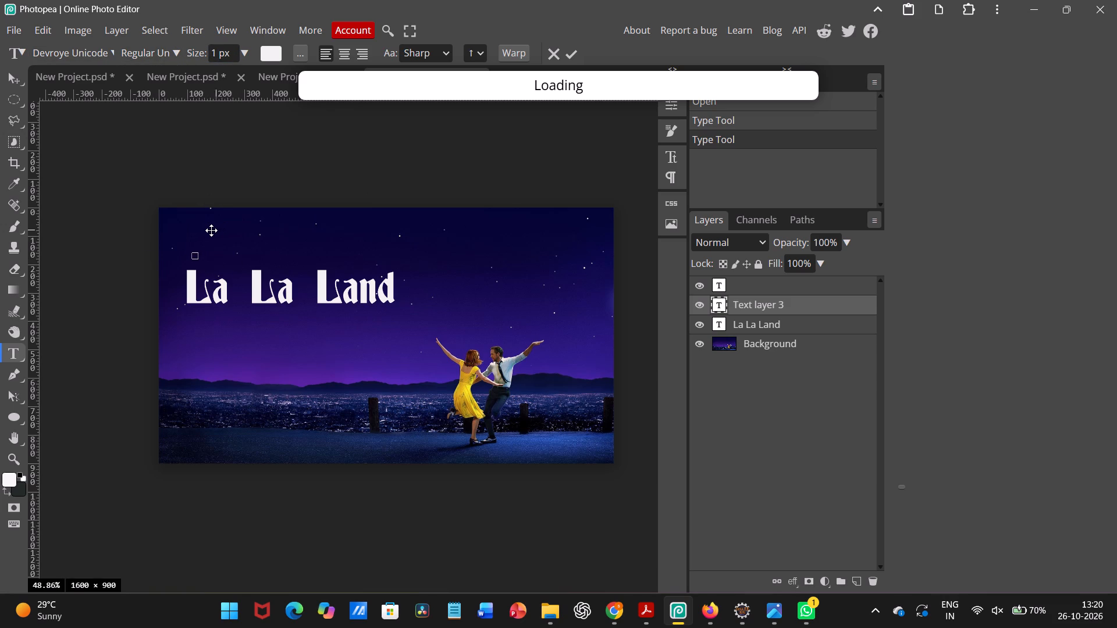
pyautogui.moveTo(191, 55); pyautogui.dragTo(205, 59)
pyautogui.moveTo(205, 59); pyautogui.dragTo(216, 62)
pyautogui.click(213, 230)
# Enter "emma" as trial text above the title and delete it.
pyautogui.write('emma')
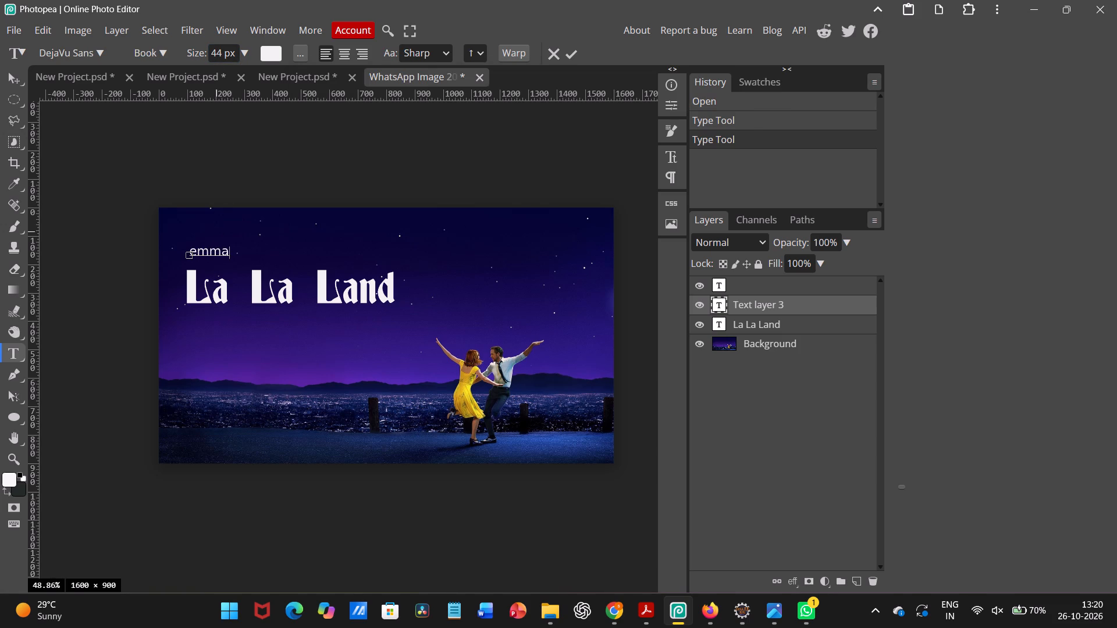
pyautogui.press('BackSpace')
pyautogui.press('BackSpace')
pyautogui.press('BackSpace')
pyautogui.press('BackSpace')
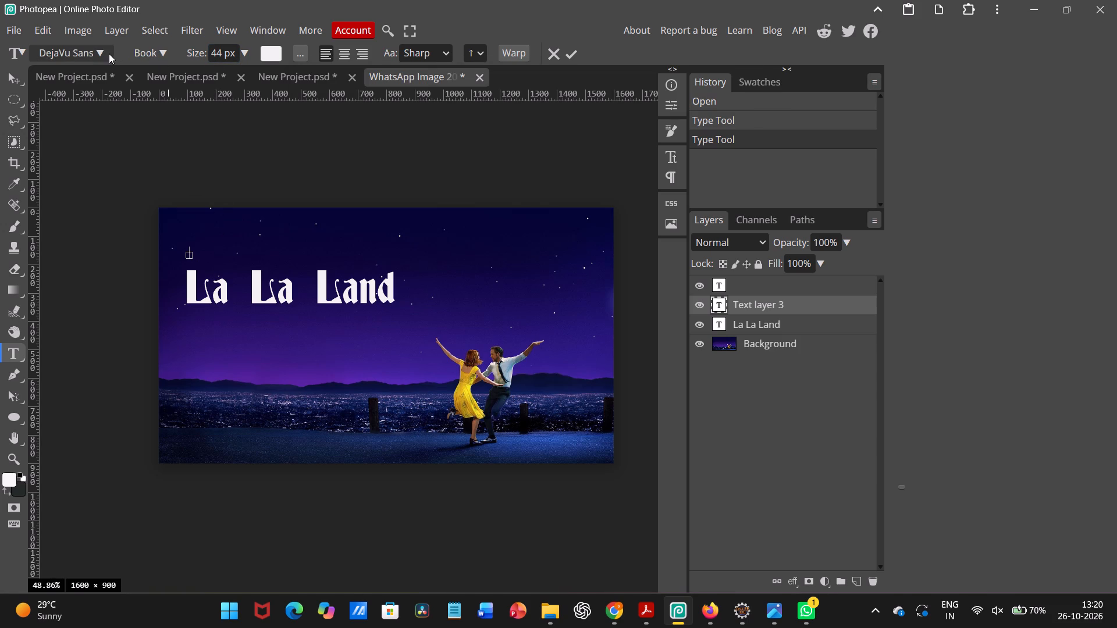
# Change the font to DejaVu Serif and enter "emma stone" above the title.
pyautogui.click(104, 52)
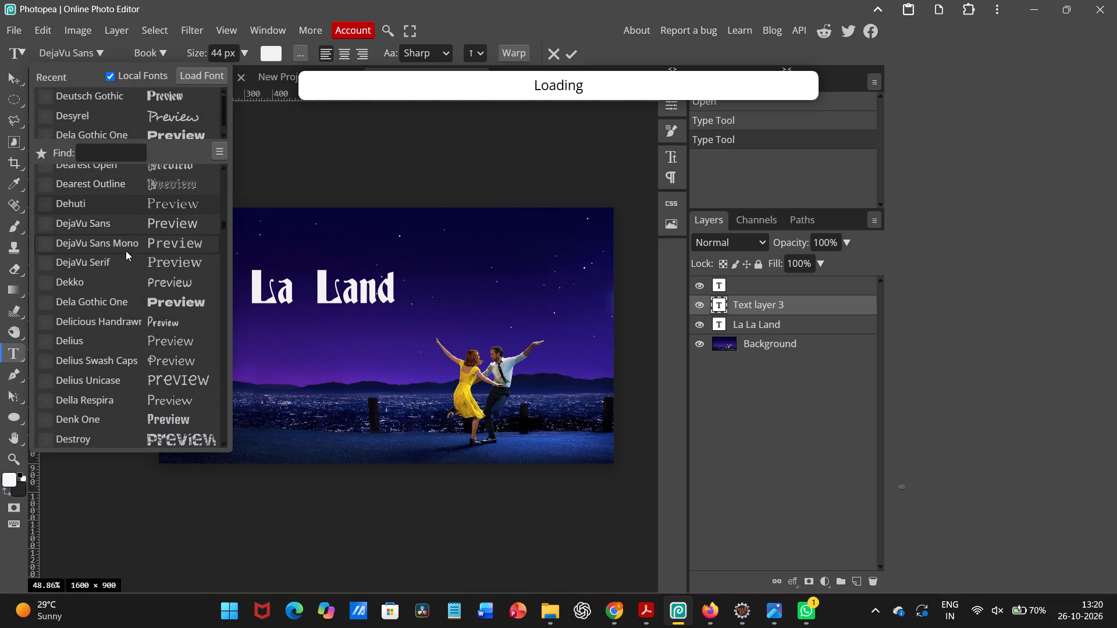
pyautogui.click(127, 259)
pyautogui.write('emm')
pyautogui.write('a s')
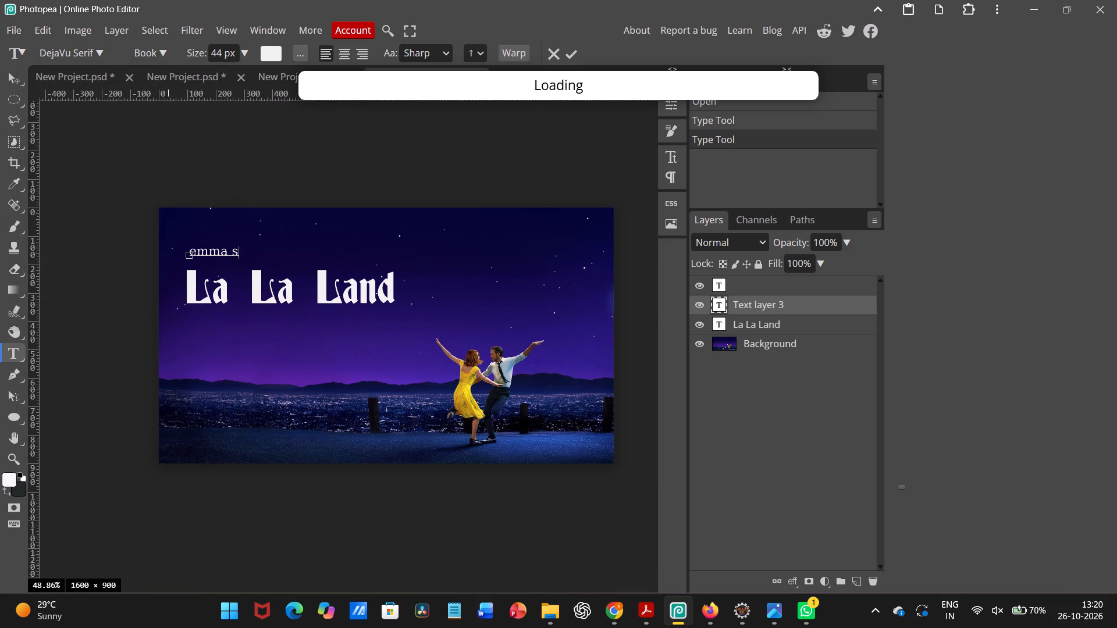
pyautogui.write('tone')
pyautogui.press('space')
# Add "ryan gosling" on the same line after a wide gap of spaces.
pyautogui.press('space')
pyautogui.press('space')
pyautogui.press('space')
pyautogui.press('space')
pyautogui.press('space')
pyautogui.press('space')
pyautogui.press('space')
pyautogui.write('ryan')
pyautogui.press('space')
pyautogui.write('gosling')
pyautogui.press('space')
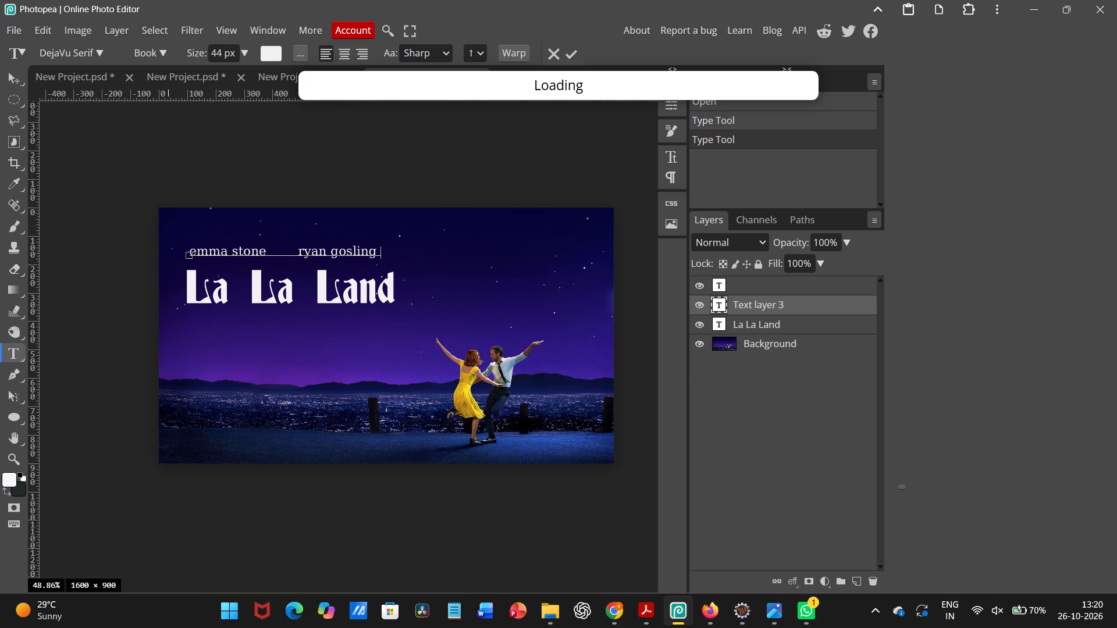
# Widen the gap before "ryan gosling" by five spaces so the line ends level with the title's end.
pyautogui.click(298, 252)
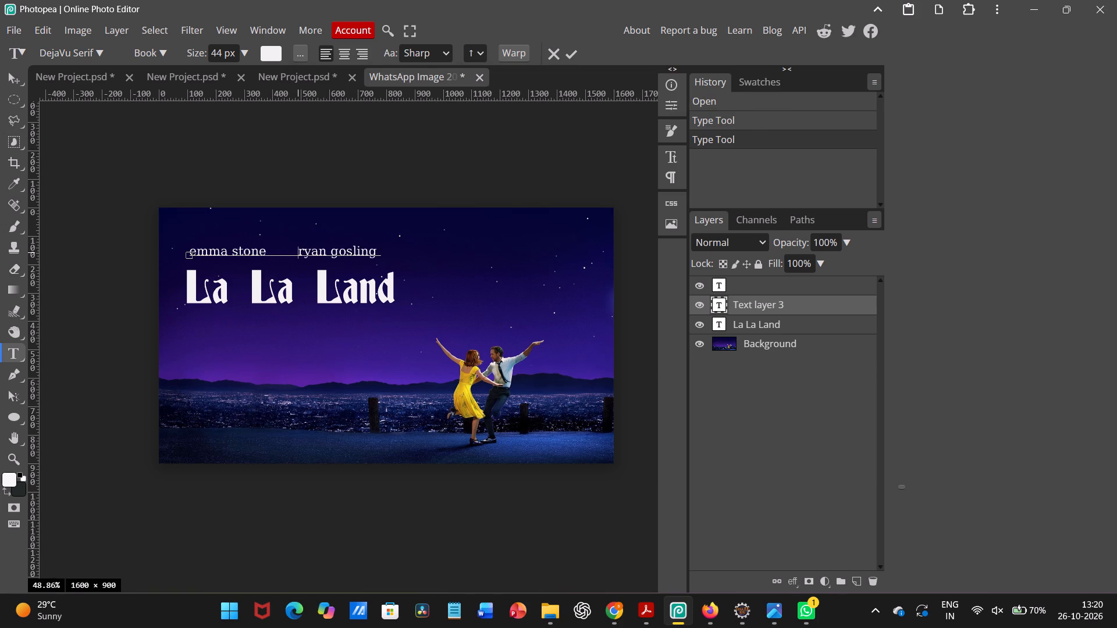
pyautogui.press('space')
pyautogui.press('space')
pyautogui.press('space')
pyautogui.press('space')
pyautogui.press('space')
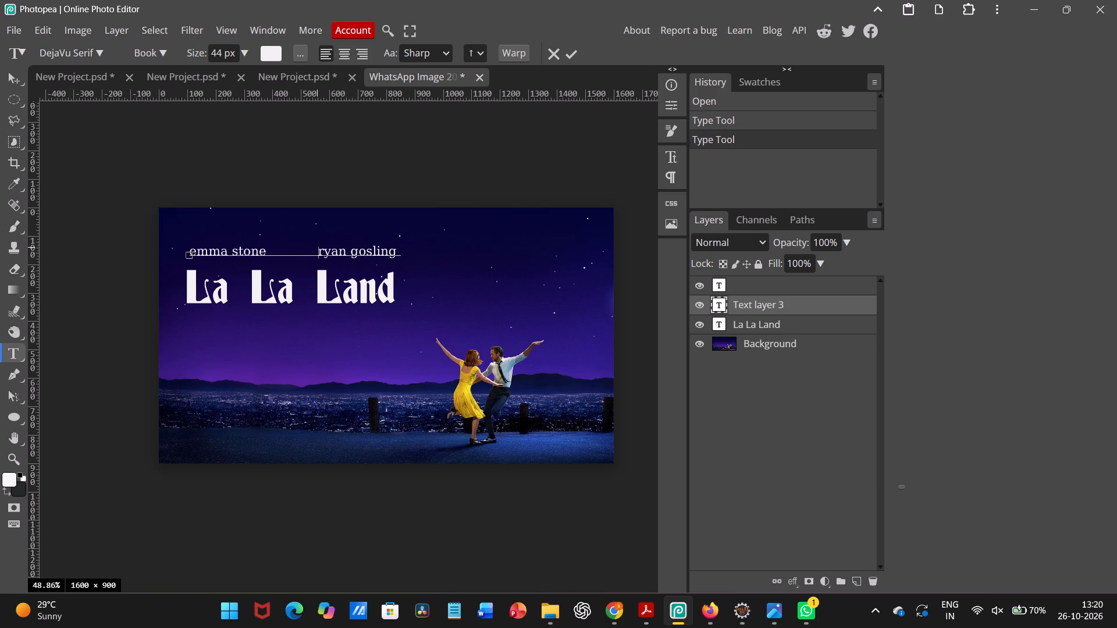
# Capitalize the first letters of both first names so the cast line reads "Emma stone" and "Ryan gosling", and commit the text.
pyautogui.click(323, 251)
pyautogui.press('BackSpace')
pyautogui.hotkey('shift', 'r')
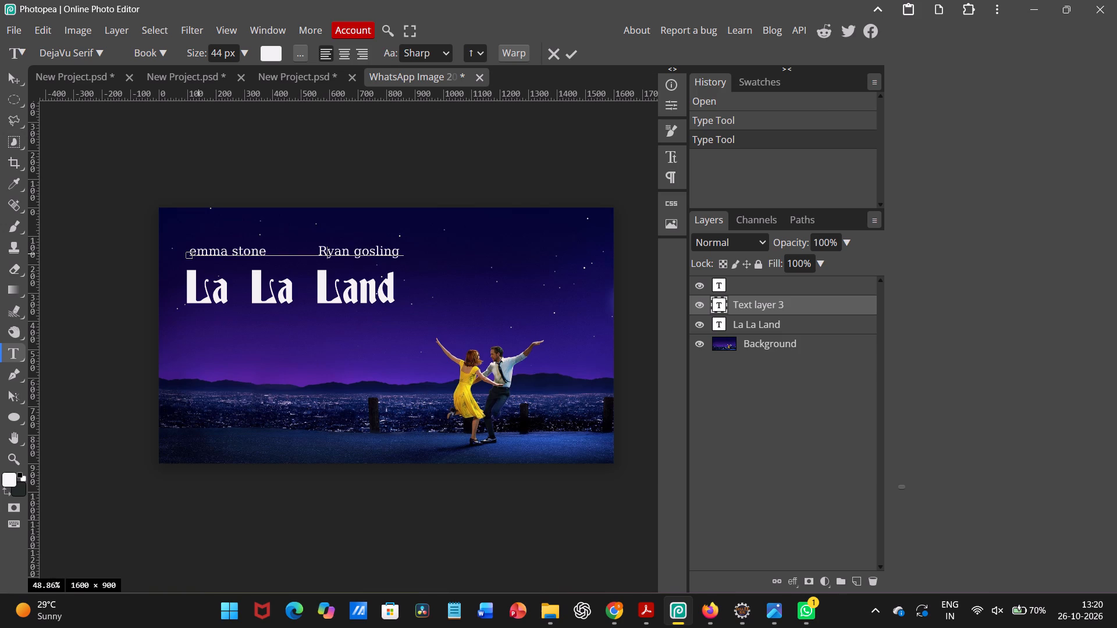
pyautogui.click(198, 251)
pyautogui.press('BackSpace')
pyautogui.hotkey('shift', 'e')
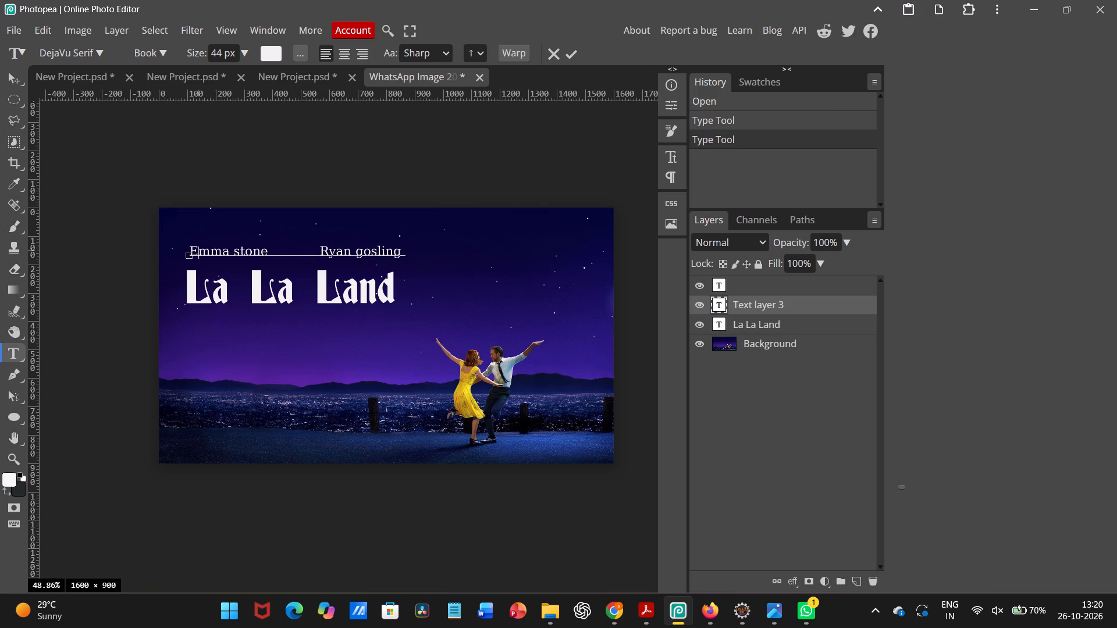
pyautogui.click(191, 250)
pyautogui.press('BackSpace')
pyautogui.click(292, 272)
pyautogui.click(572, 57)
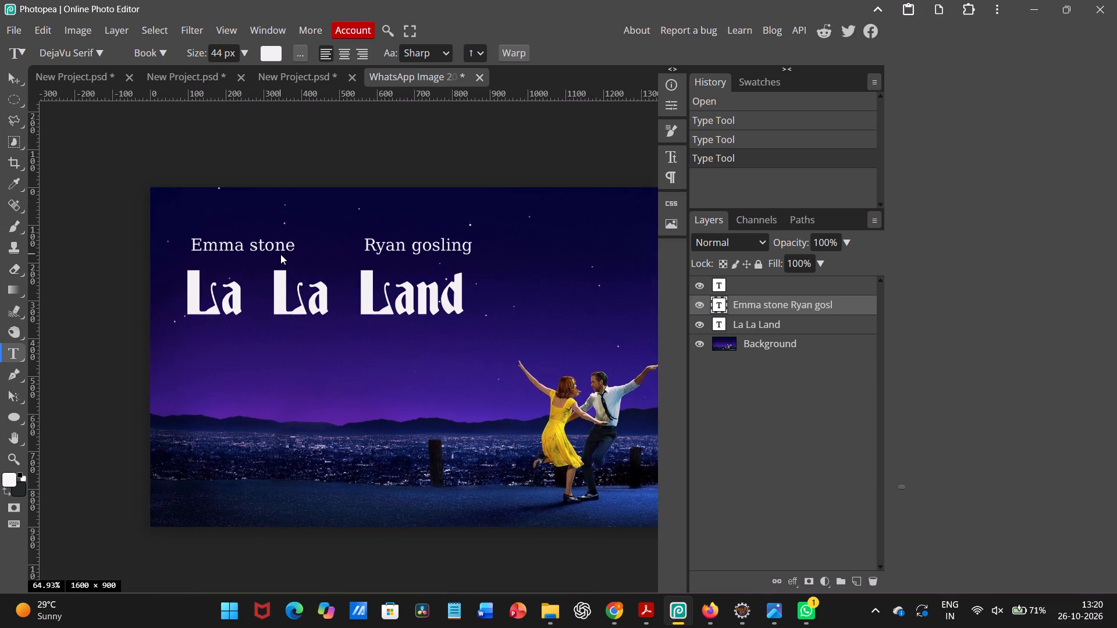
# Move the cast names line down so it sits just above the La La Land title, with its start level with the title's.
pyautogui.click(276, 250)
pyautogui.click(13, 87)
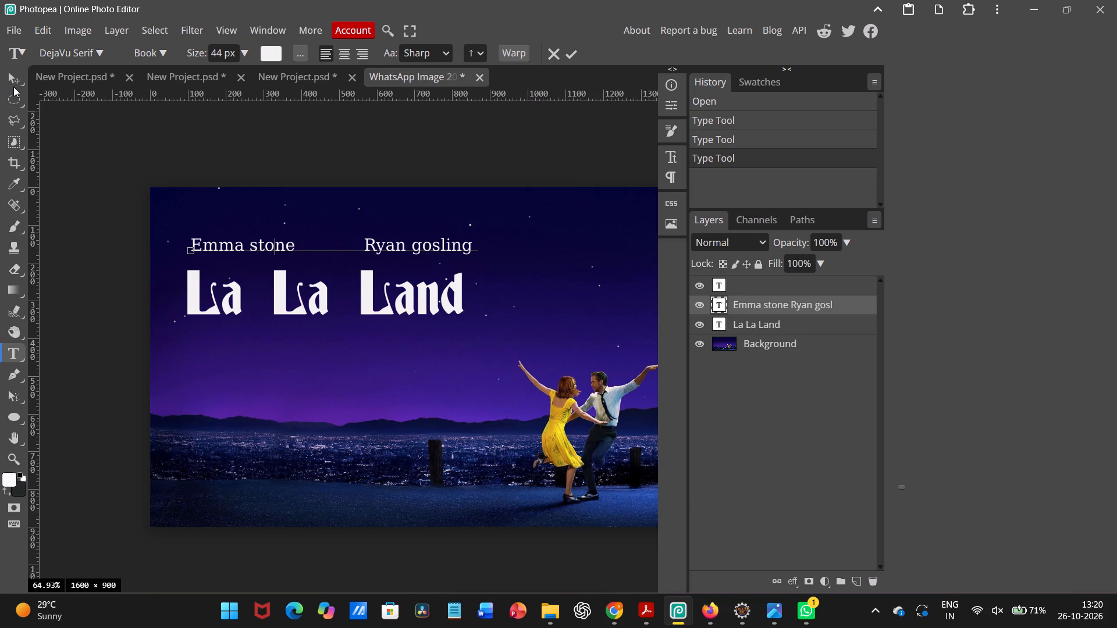
pyautogui.click(13, 85)
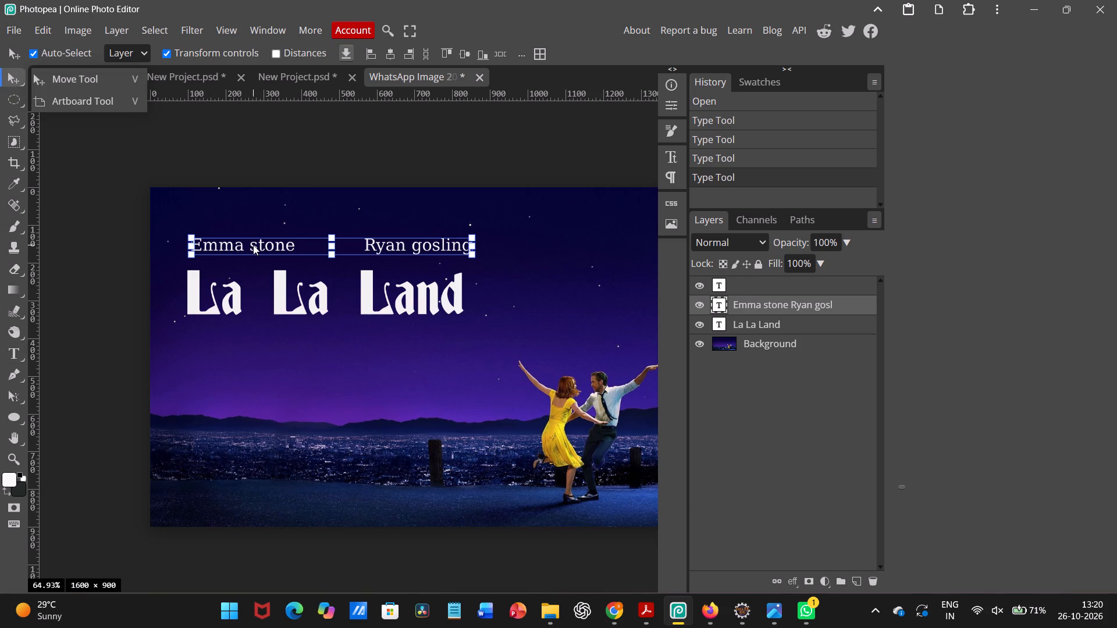
pyautogui.moveTo(253, 245); pyautogui.dragTo(251, 261)
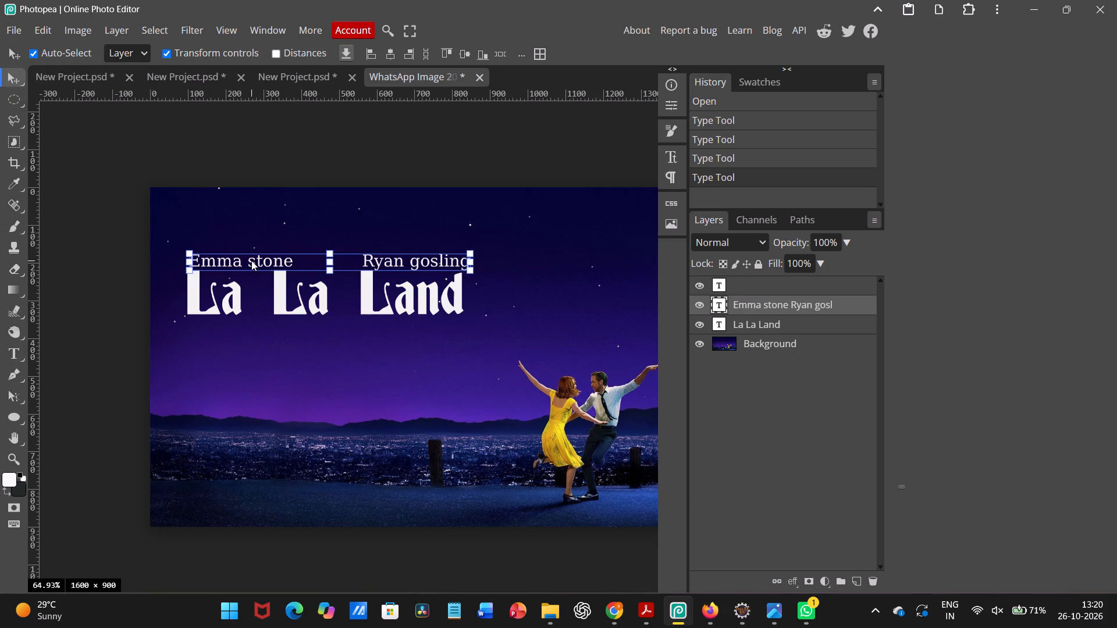
pyautogui.moveTo(251, 261); pyautogui.dragTo(250, 256)
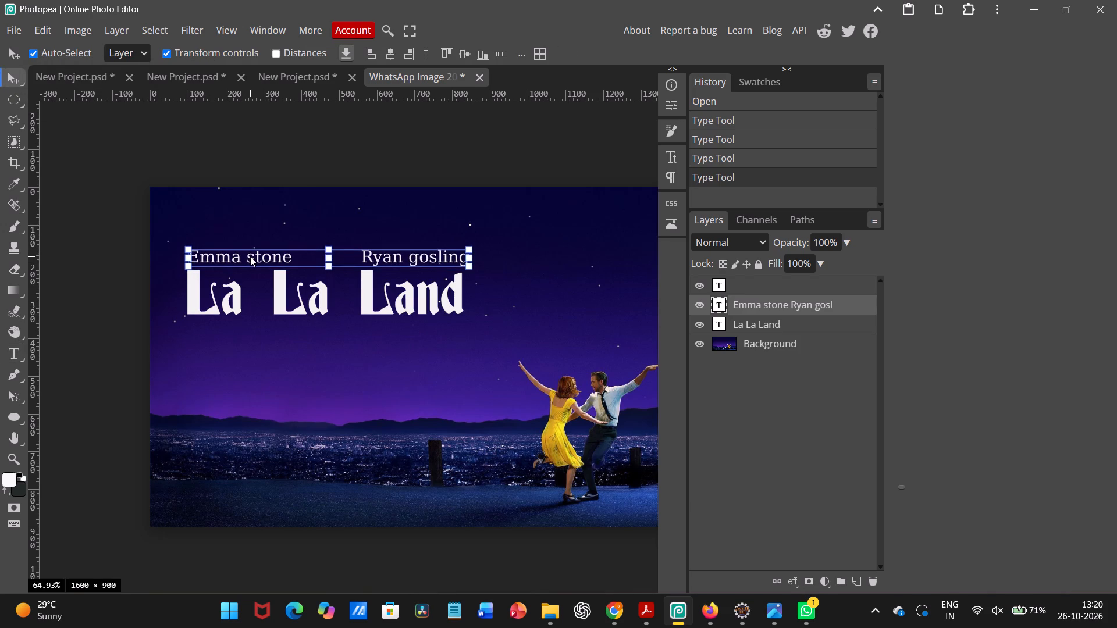
# Nudge the cast names line very slightly down and to the right above the La La Land title, and deselect it.
pyautogui.moveTo(250, 256); pyautogui.dragTo(251, 258)
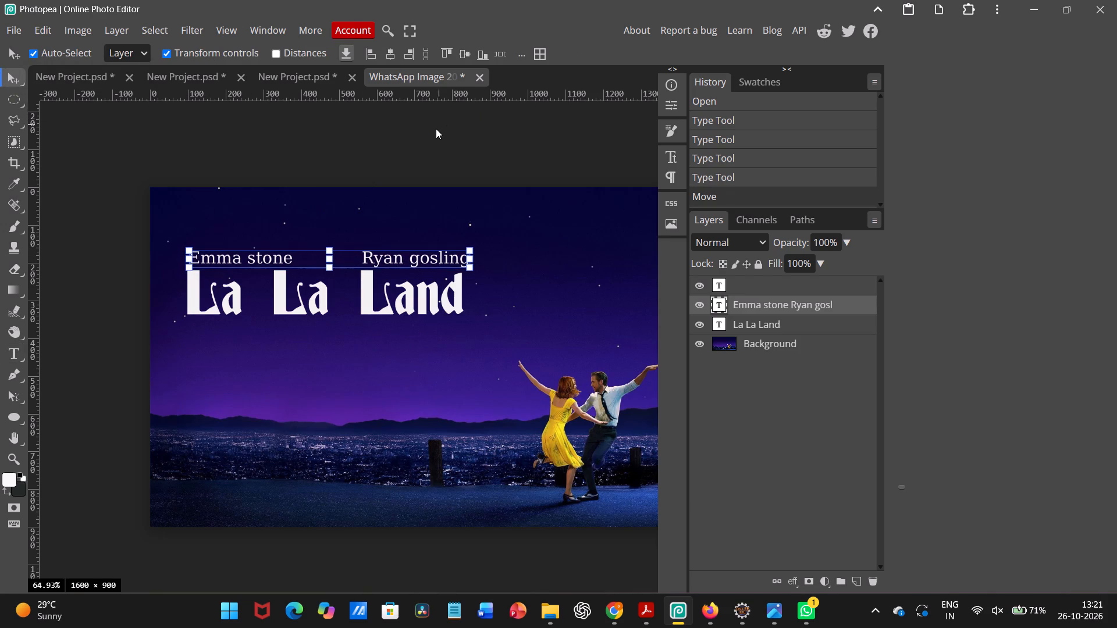
pyautogui.click(436, 130)
# Narrow the gap before "Ryan gosling" by one space so the line ends level with the title's end, and commit the text.
pyautogui.hscroll(-1, 436, 130)
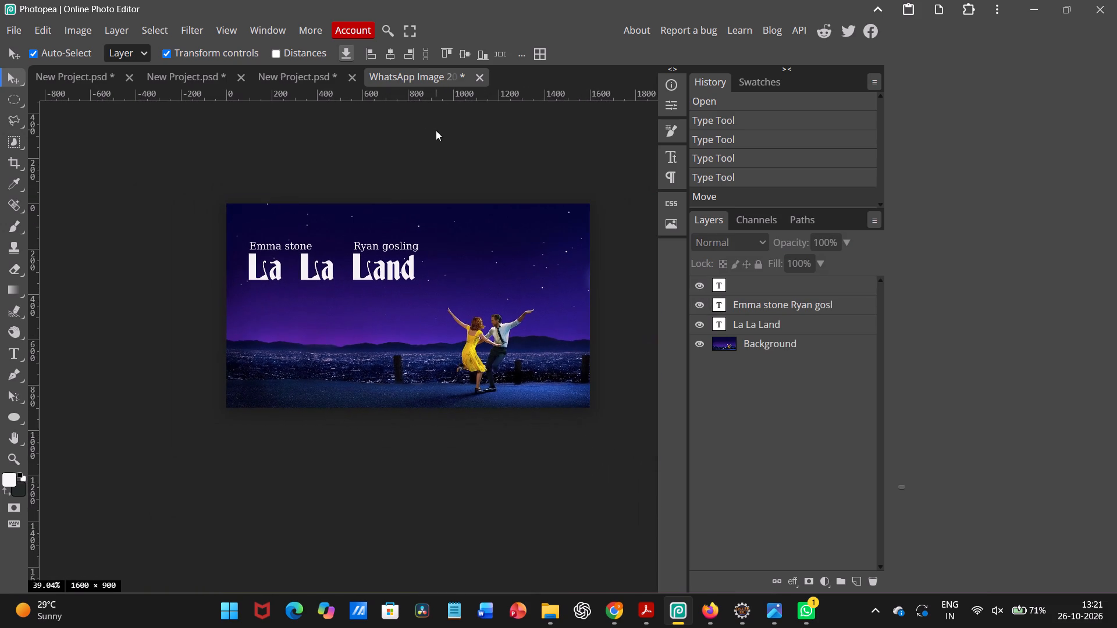
pyautogui.tripleClick(367, 245)
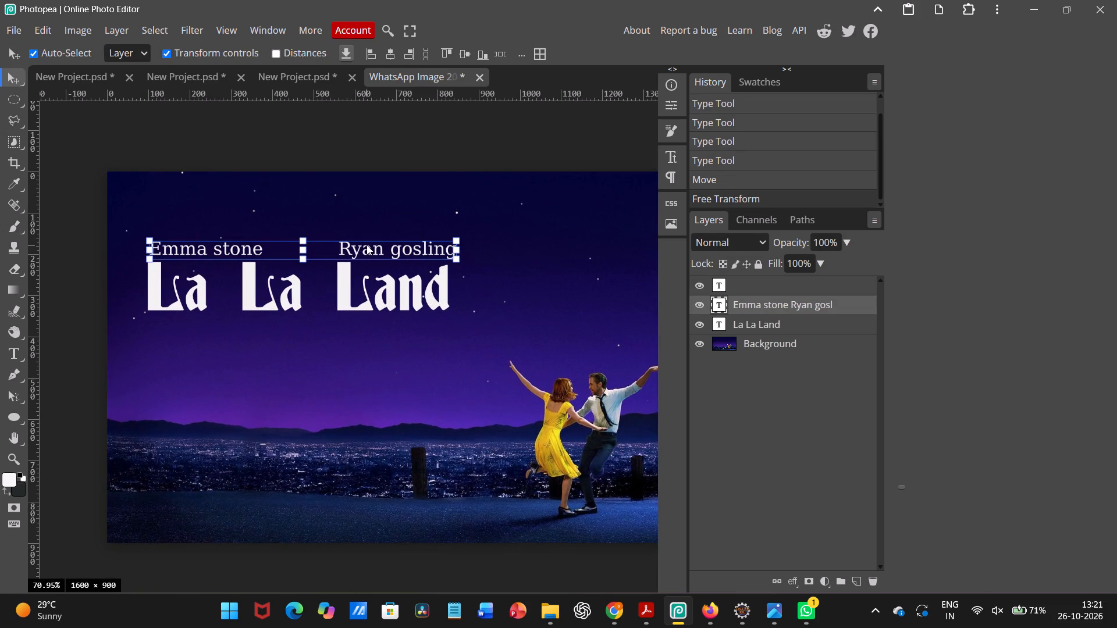
pyautogui.tripleClick(335, 249)
pyautogui.click(335, 249)
pyautogui.click(335, 249)
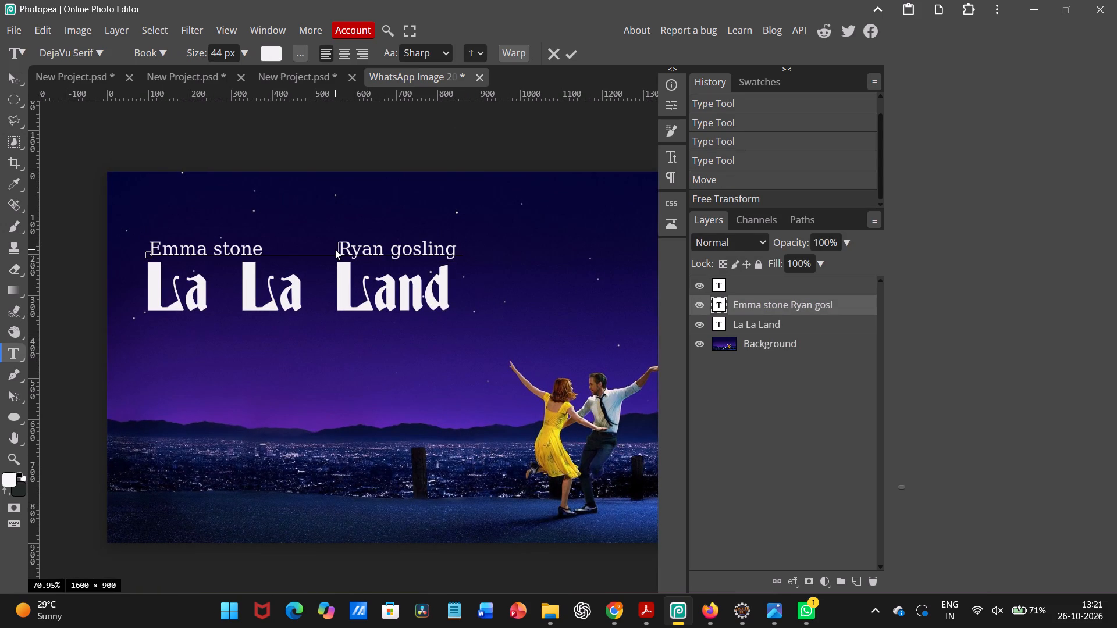
pyautogui.press('BackSpace')
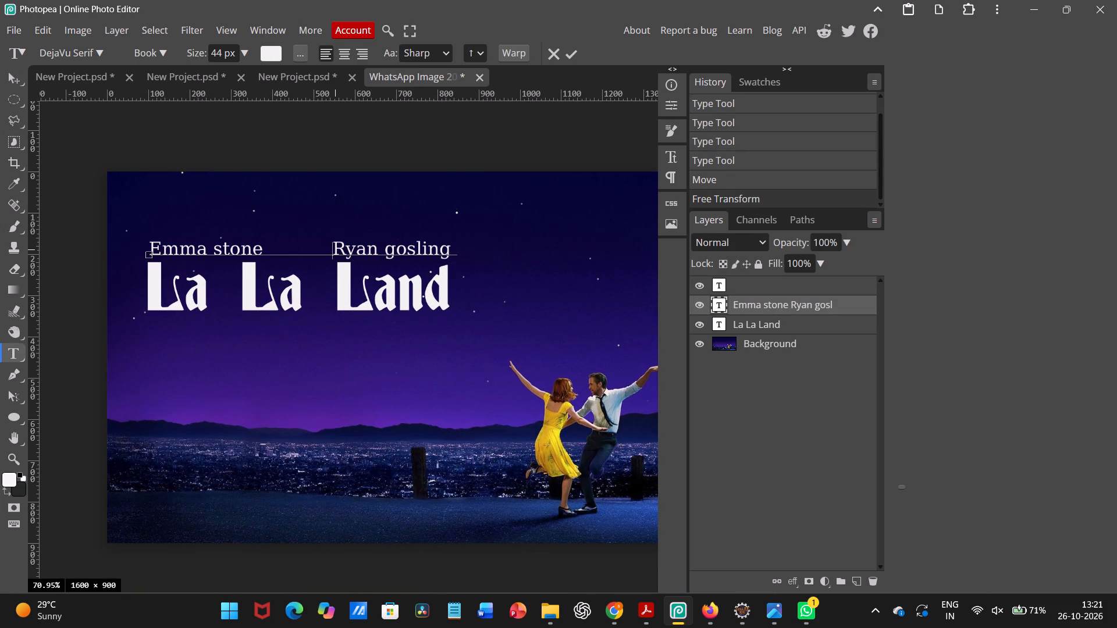
pyautogui.press('BackSpace')
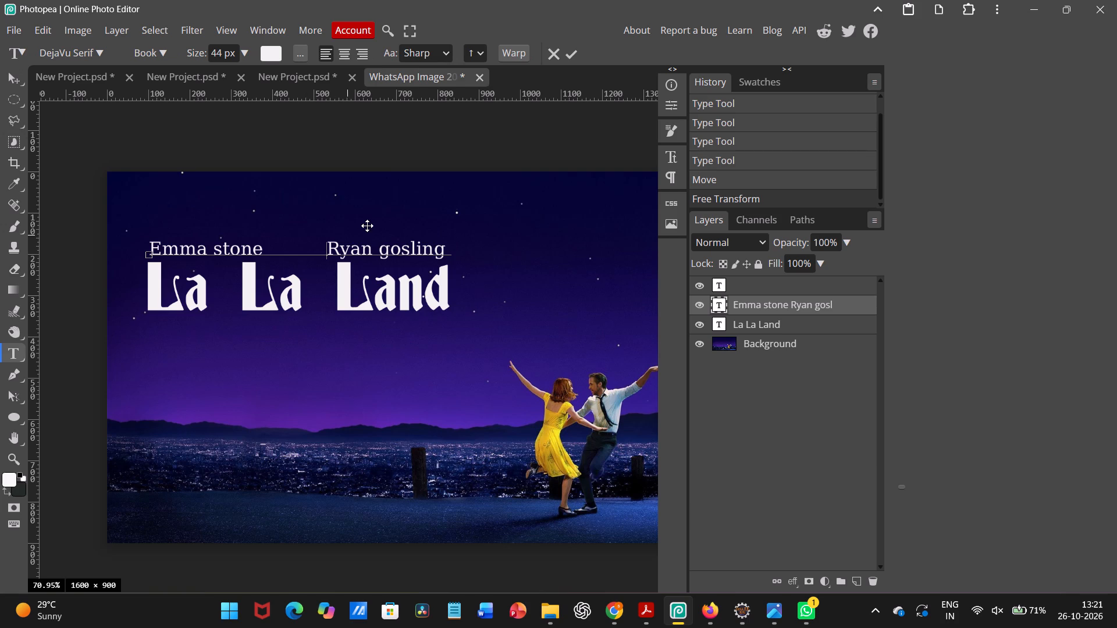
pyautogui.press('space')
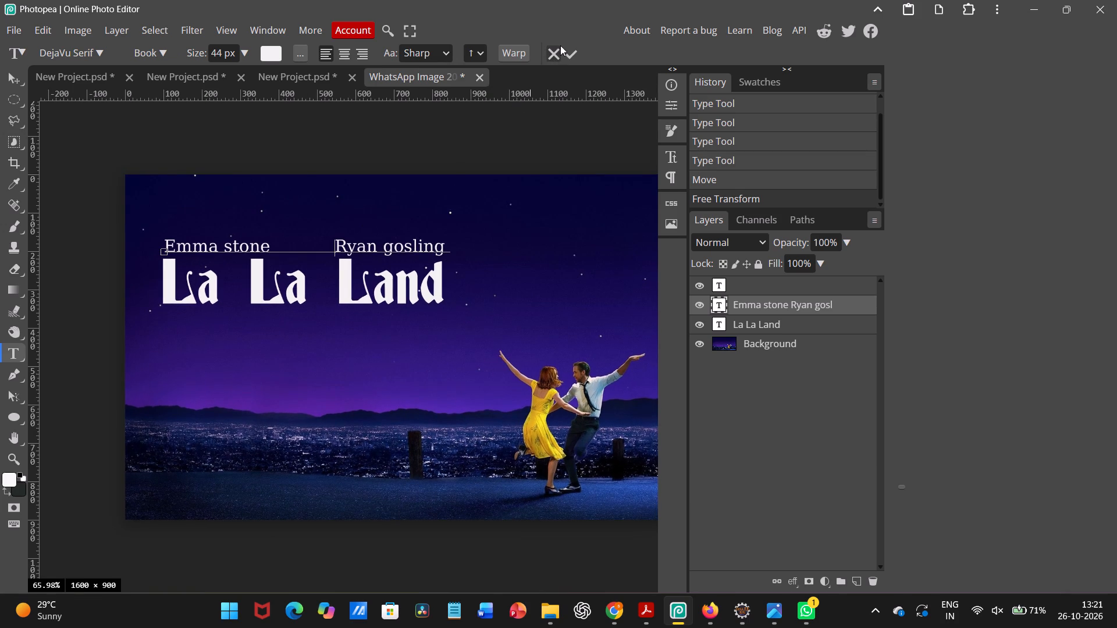
pyautogui.click(578, 48)
pyautogui.click(513, 141)
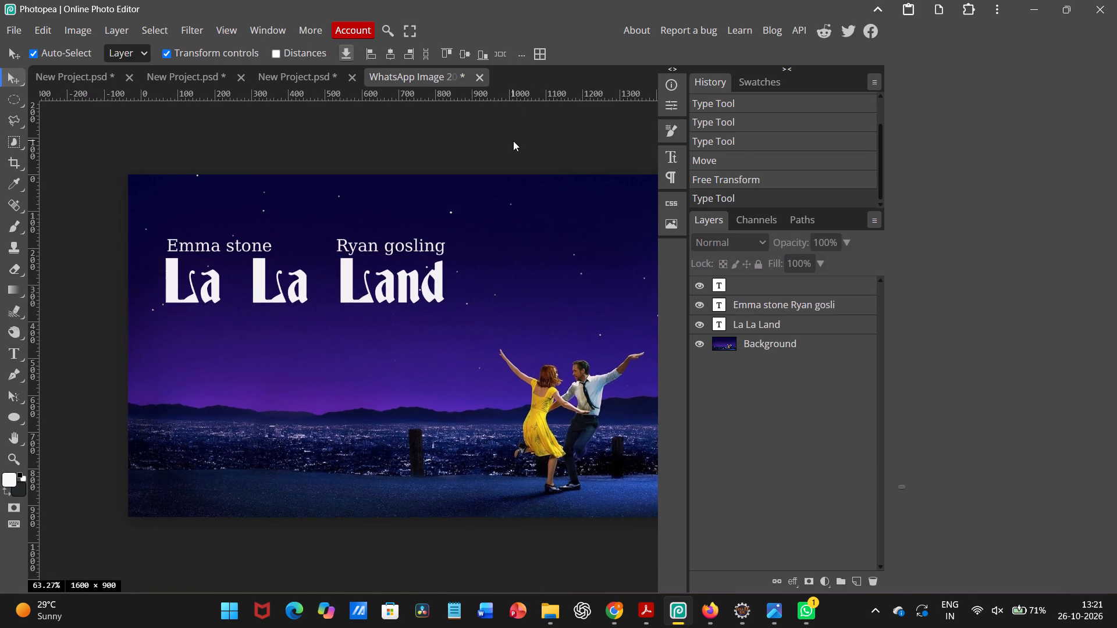
# Export the finished poster as a JPG at 1600 × 900 px and 100% quality, keeping the suggested file name.
pyautogui.hscroll(-1, 513, 141)
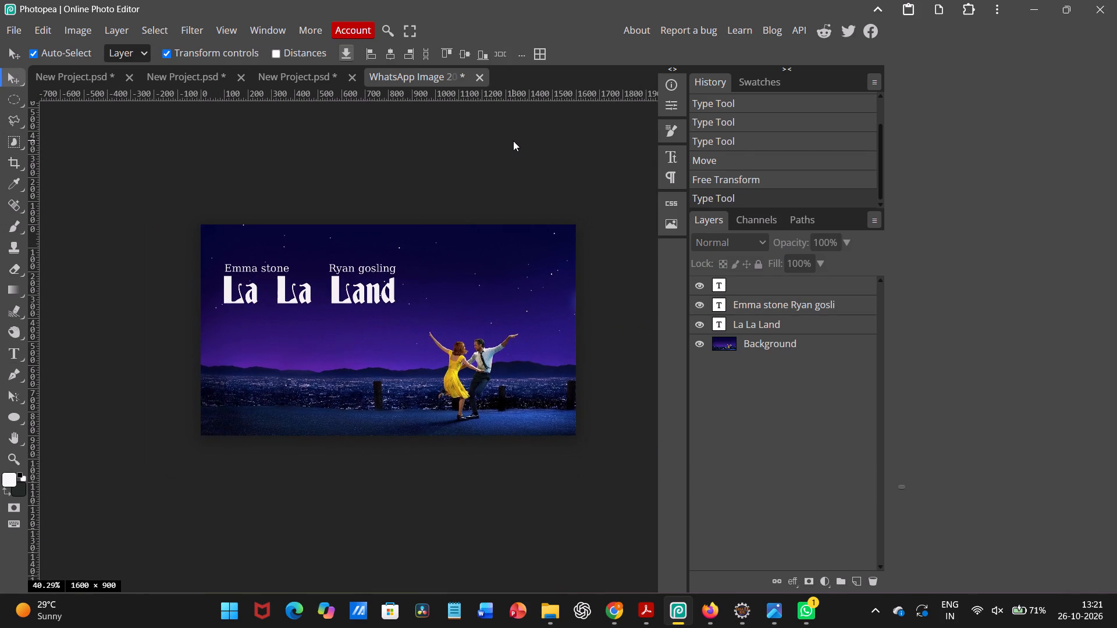
pyautogui.click(15, 28)
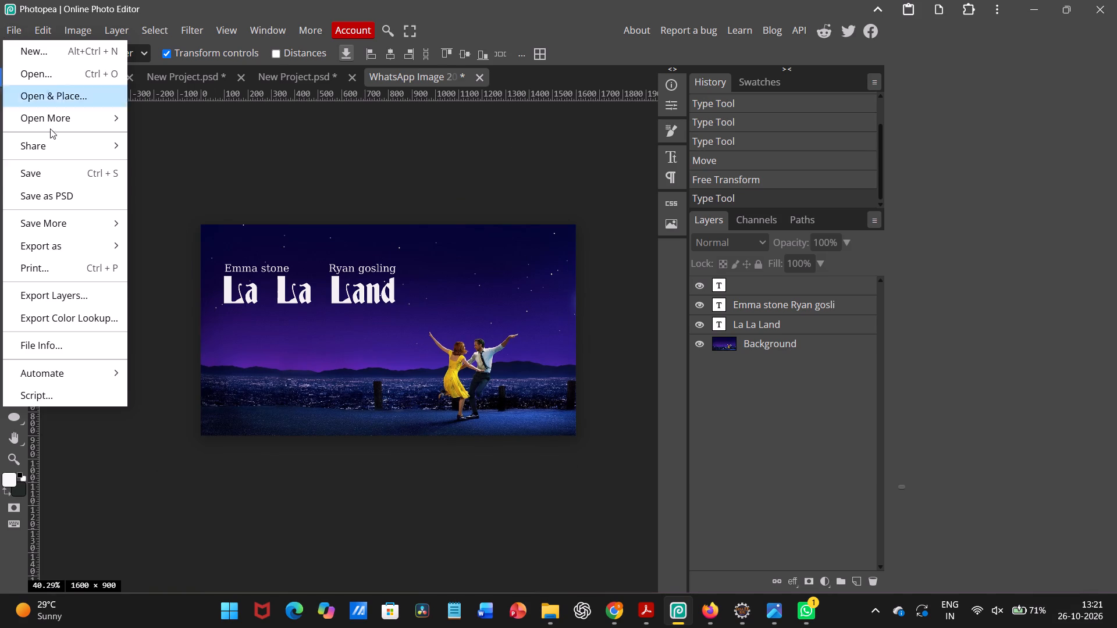
pyautogui.click(48, 249)
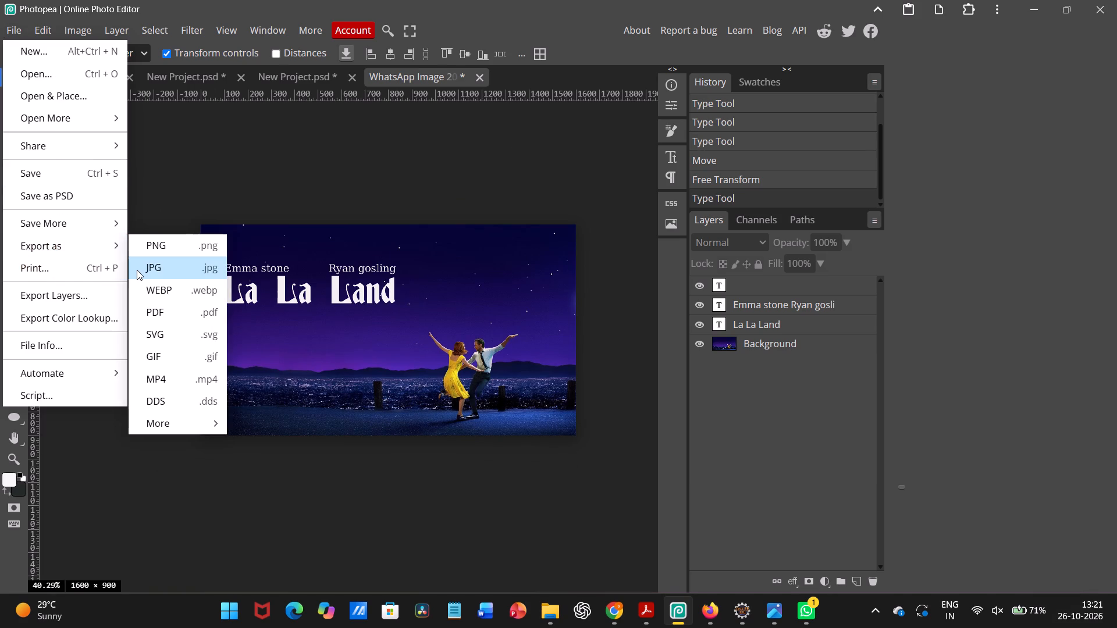
pyautogui.click(137, 270)
pyautogui.click(609, 285)
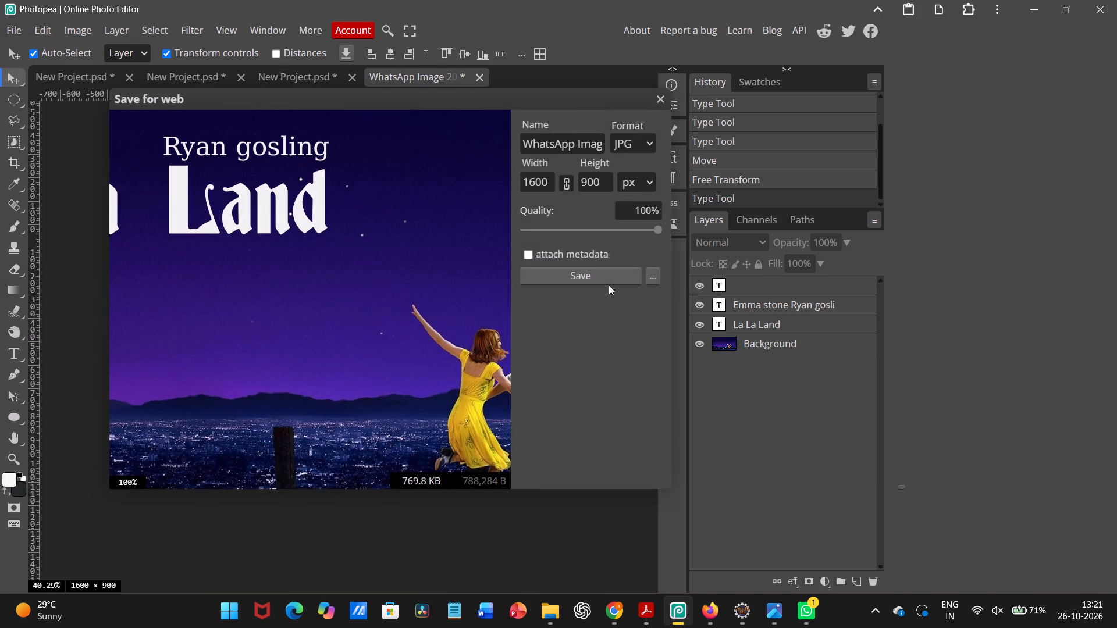
pyautogui.click(604, 279)
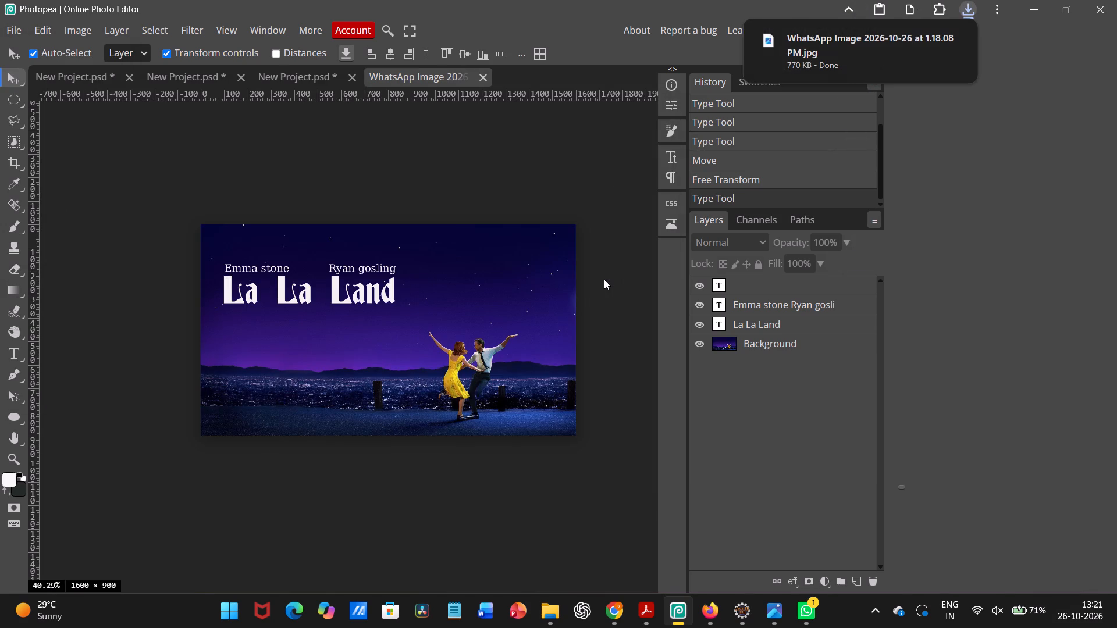